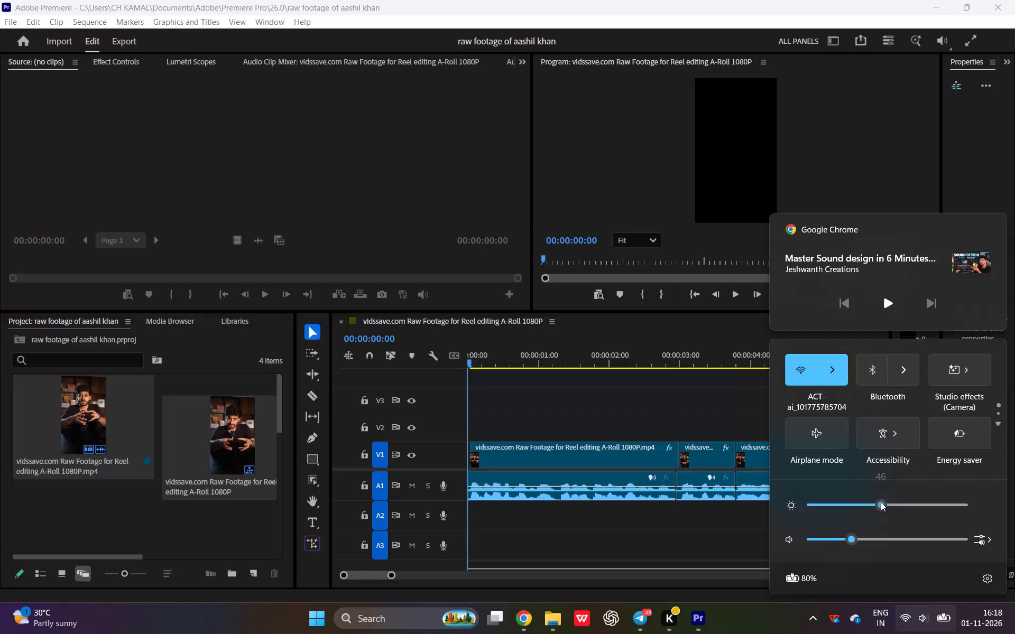
Play the opening of the A-Roll sequence from 00:00:00:00 for under a second.
click(506, 367)
drag(497, 356, 433, 358)
key(space)
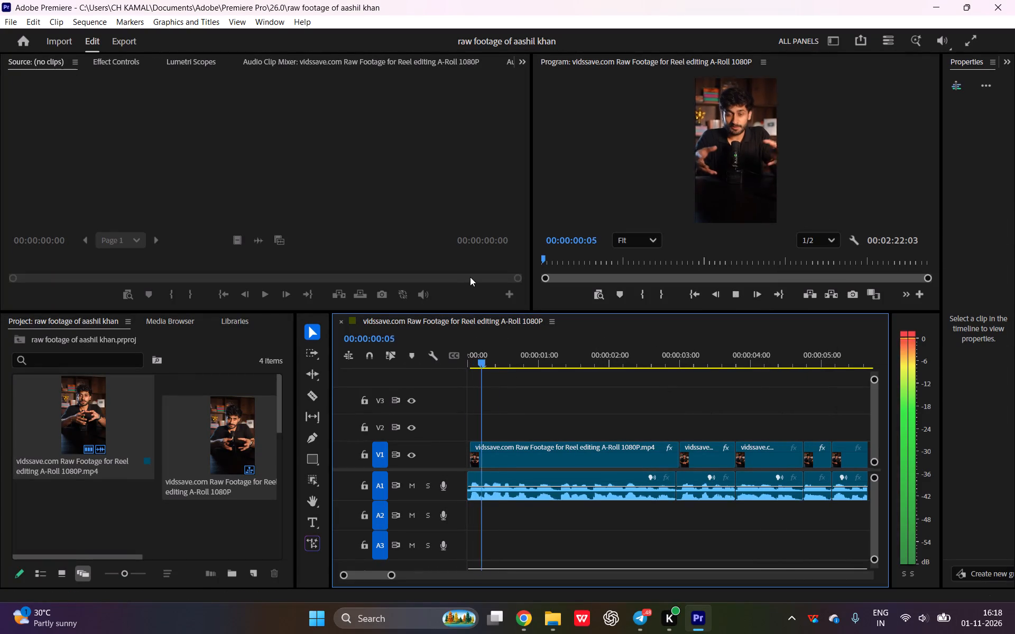
key(space)
Open the SOUND EFFECTS bin of the project.
scroll(72, 445, down, 15)
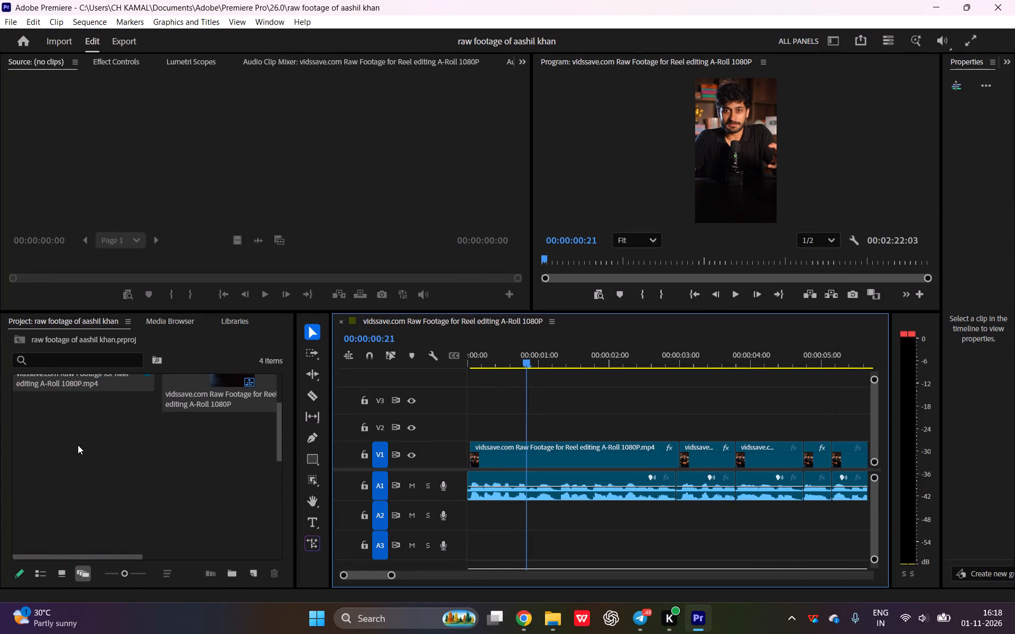
scroll(78, 445, down, 11)
scroll(236, 478, down, 20)
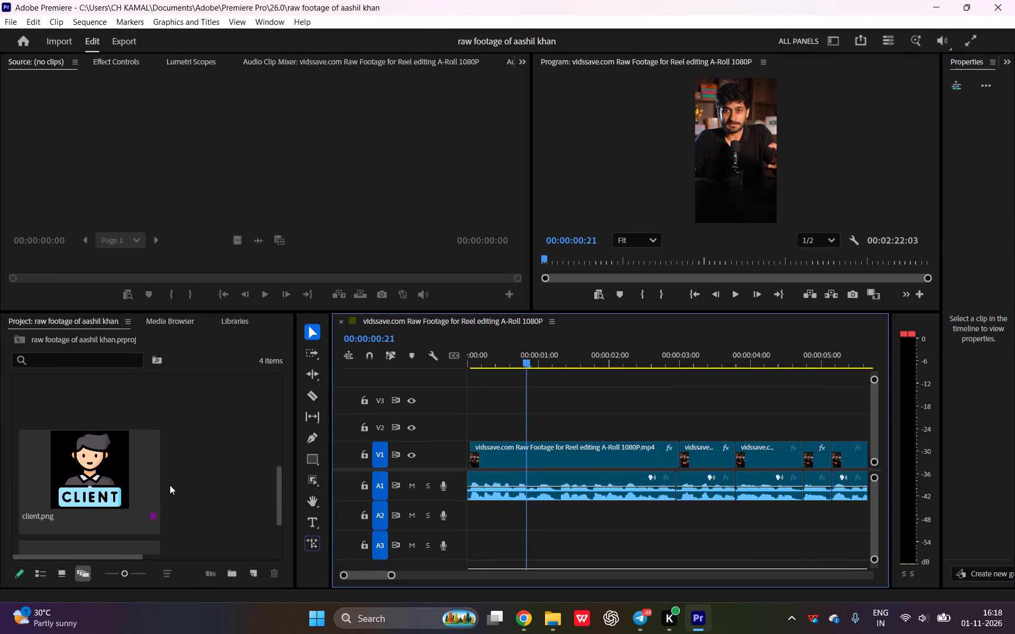
scroll(170, 485, down, 10)
double_click(92, 490)
double_click(104, 496)
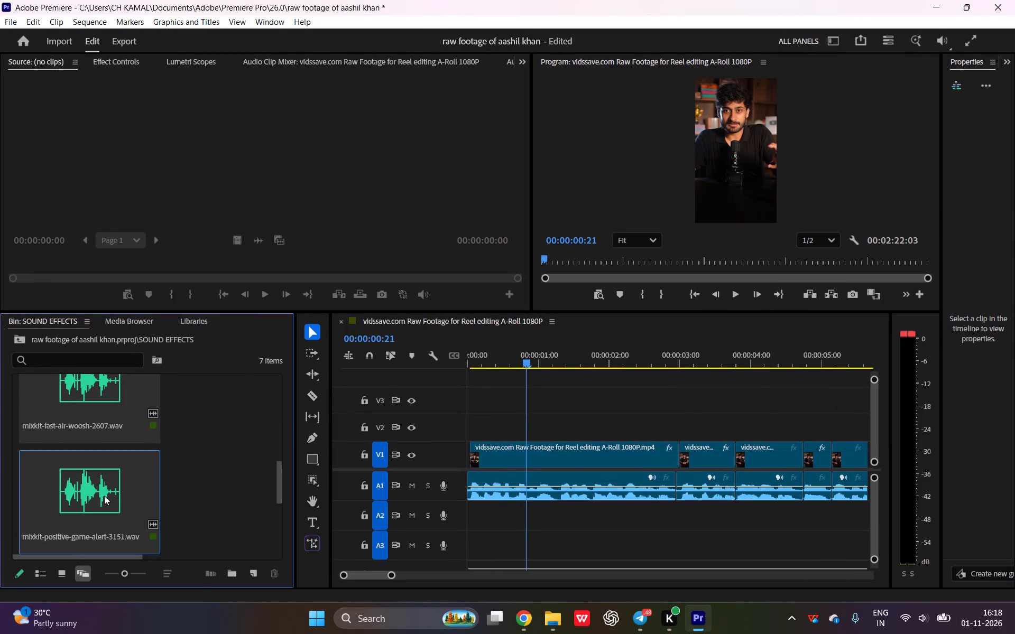
Find the gold coin prize sound (mixkit-gold-coin-prize-1999.wav) in the bin and load it in the Source Monitor.
scroll(104, 496, down, 12)
scroll(150, 520, down, 8)
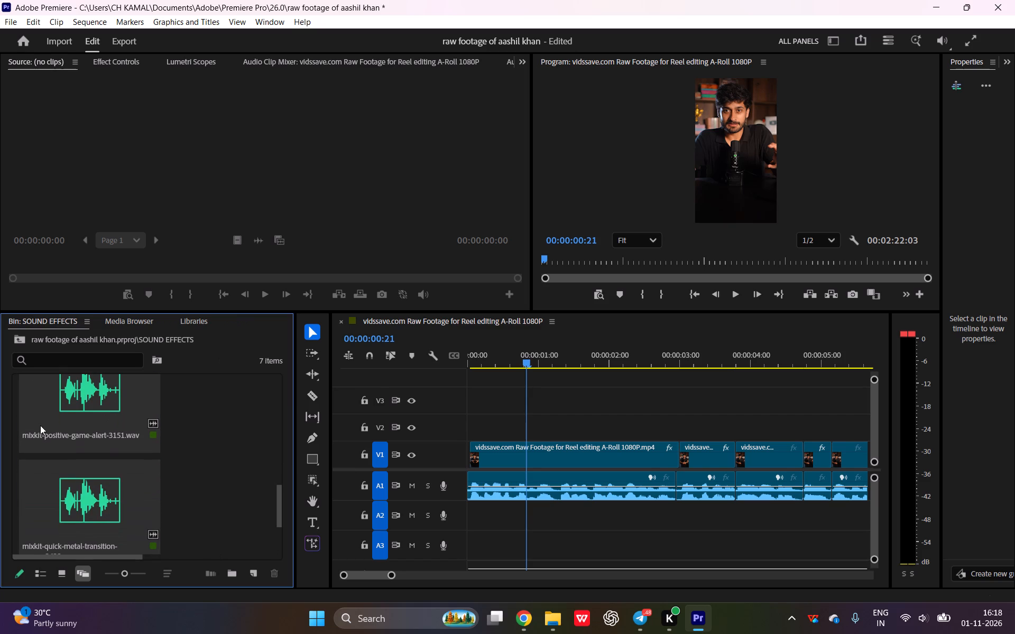
scroll(40, 425, down, 20)
scroll(40, 425, down, 11)
drag(279, 495, 276, 541)
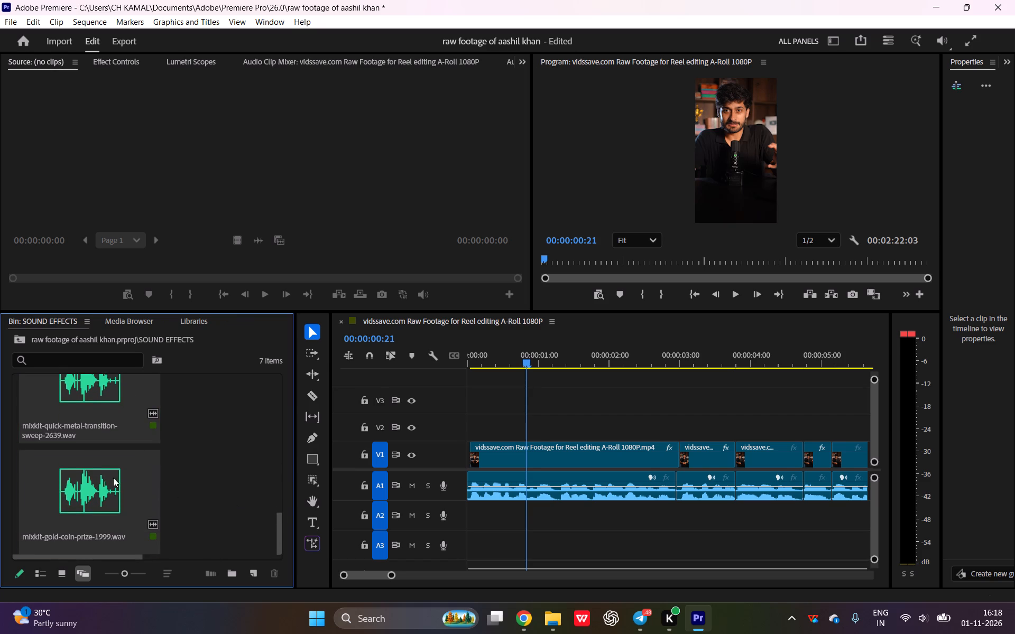
scroll(103, 495, down, 4)
click(101, 496)
double_click(69, 485)
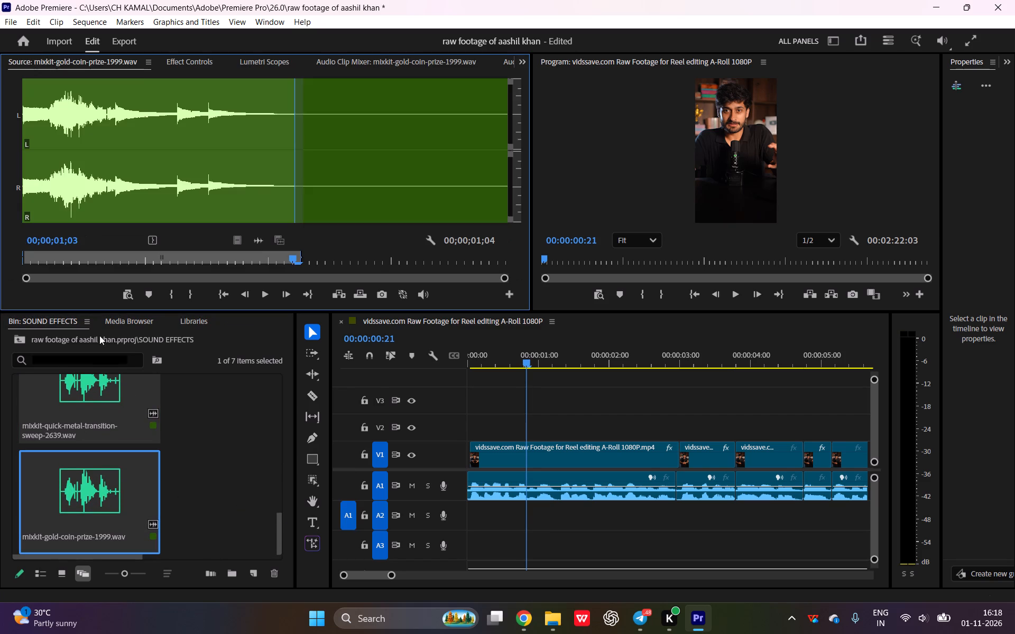
Listen to the gold coin prize sound from its start and again from about 00;00;00;18, checking its waveform and tail.
key(space)
key(space)
drag(400, 258, 0, 258)
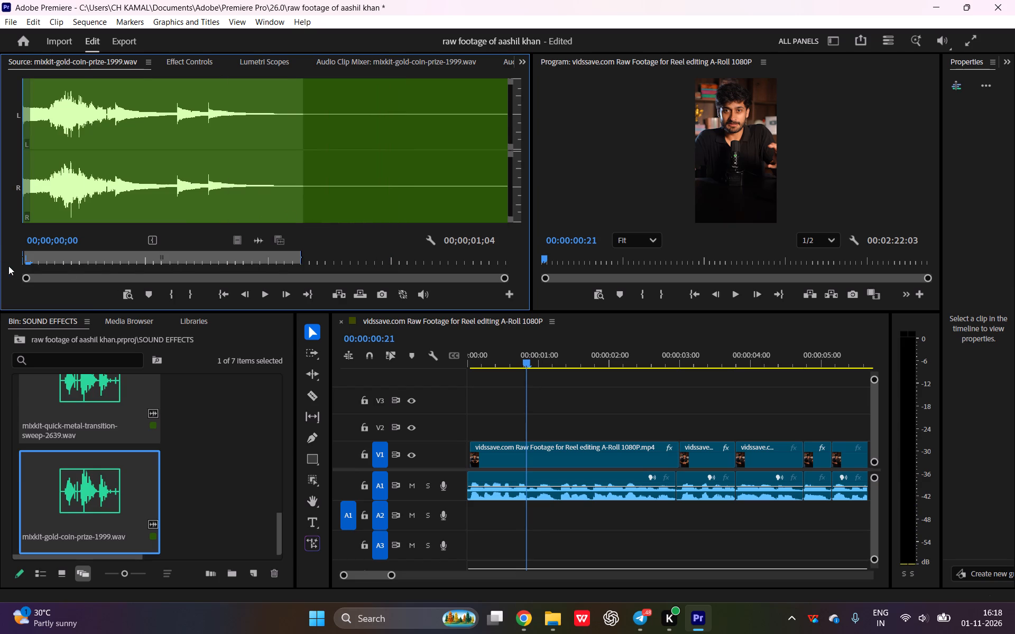
key(space)
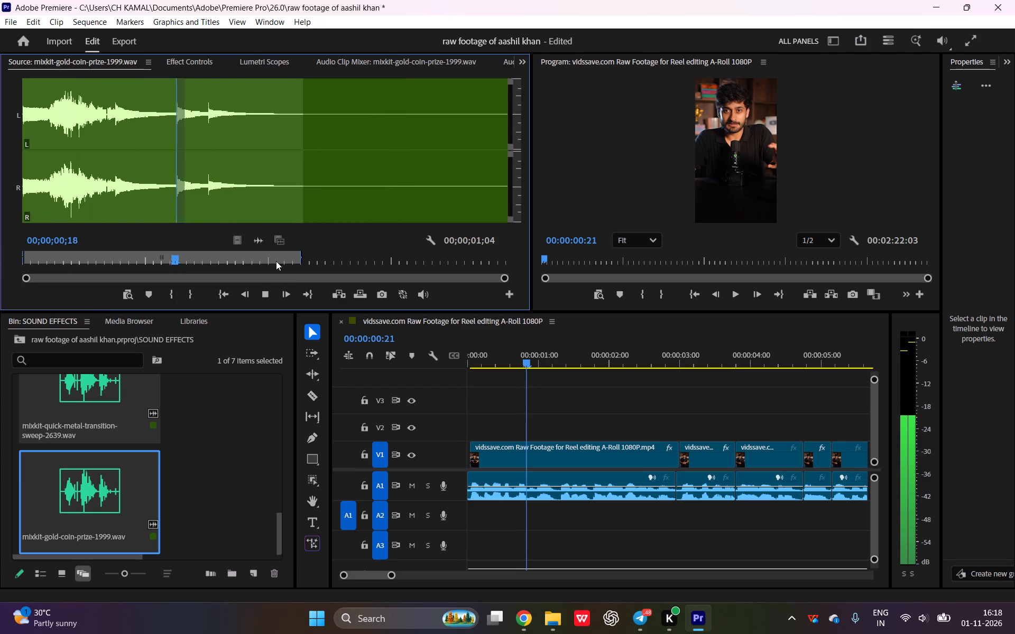
key(space)
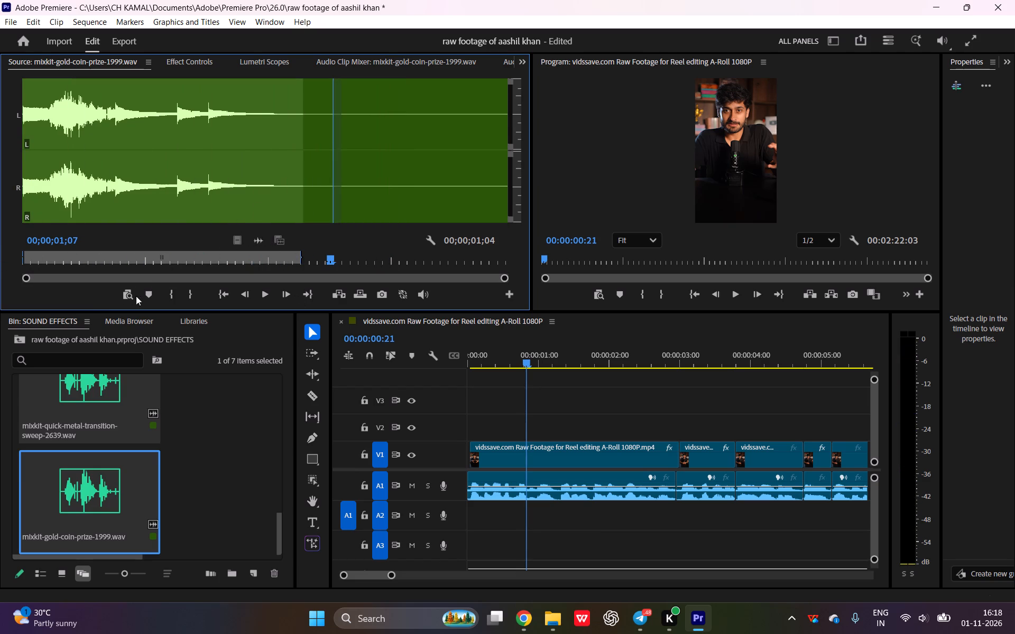
drag(327, 257, 288, 256)
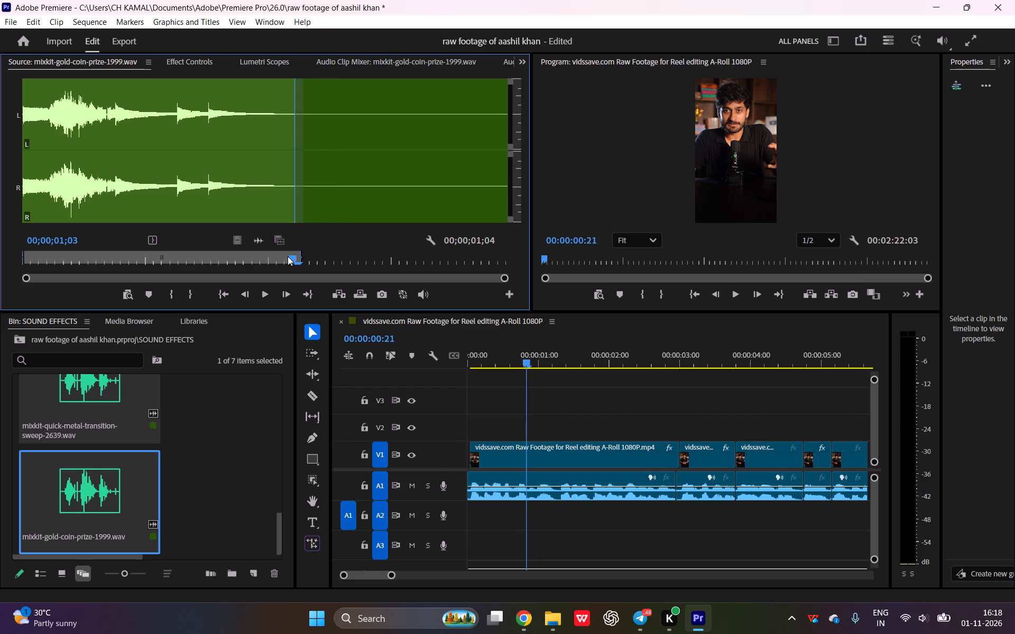
drag(288, 256, 267, 259)
drag(58, 234, 52, 235)
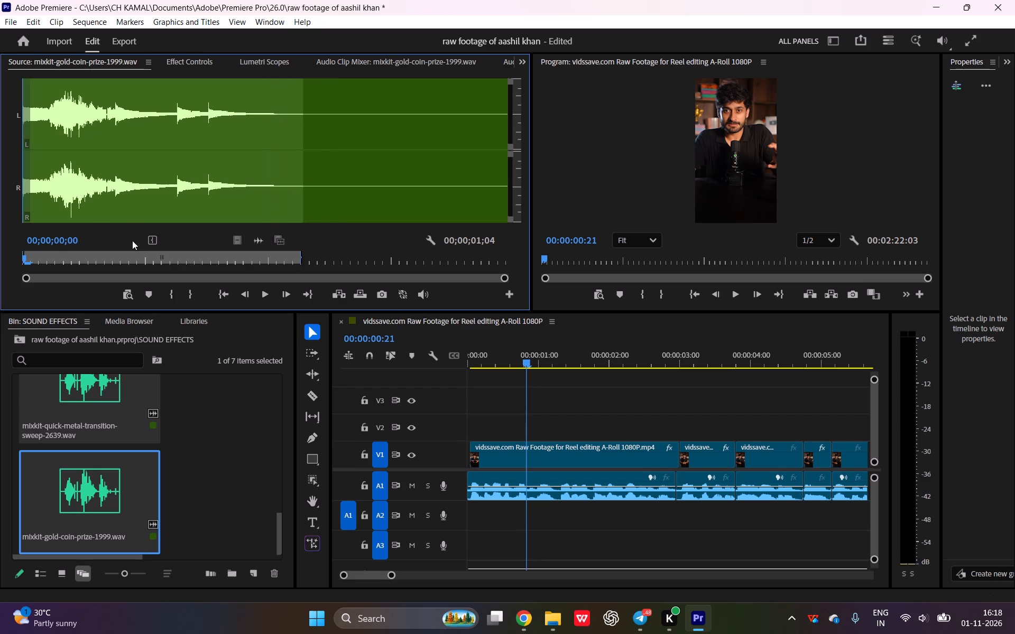
click(152, 240)
drag(154, 192, 170, 246)
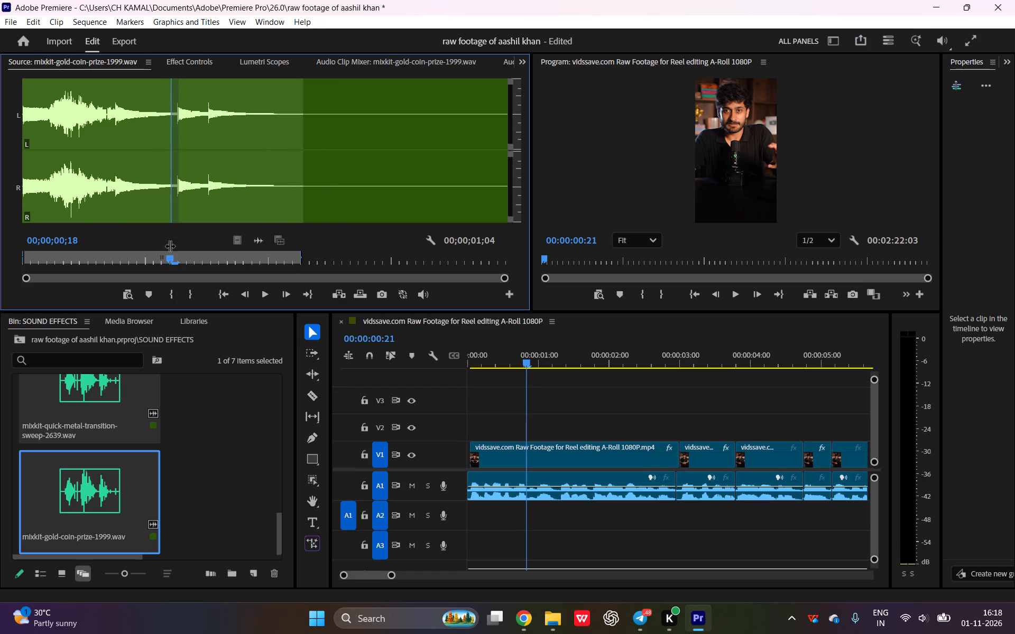
drag(170, 246, 181, 266)
key(space)
key(space)
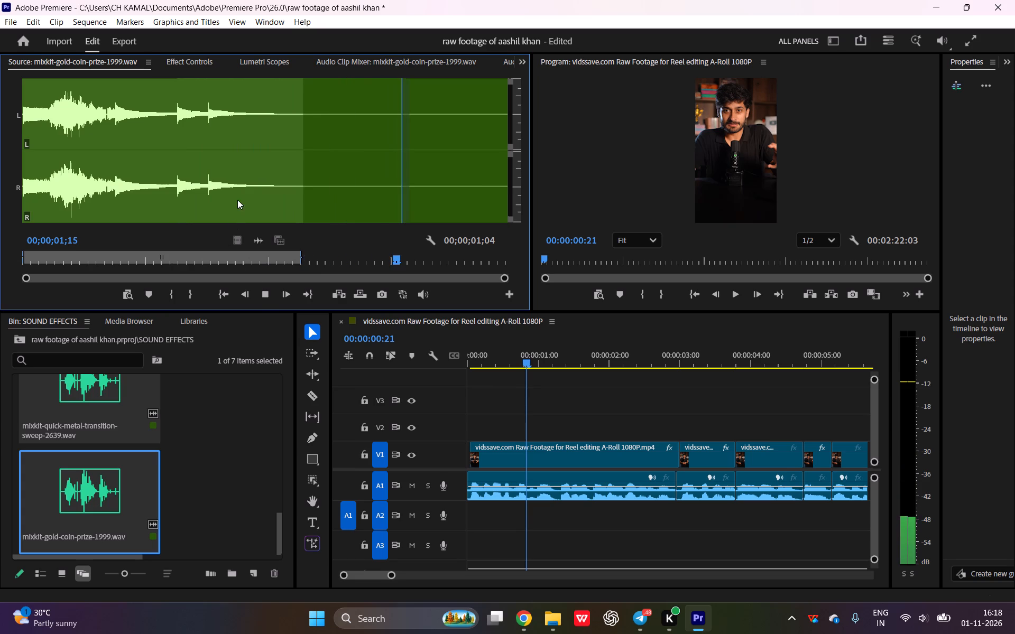
click(237, 200)
click(280, 205)
click(296, 216)
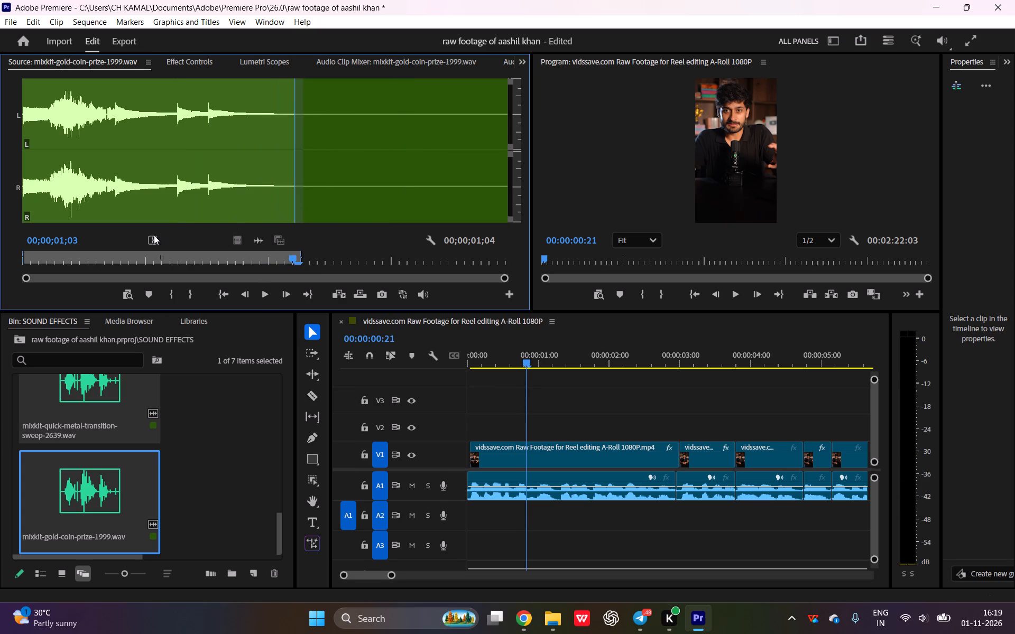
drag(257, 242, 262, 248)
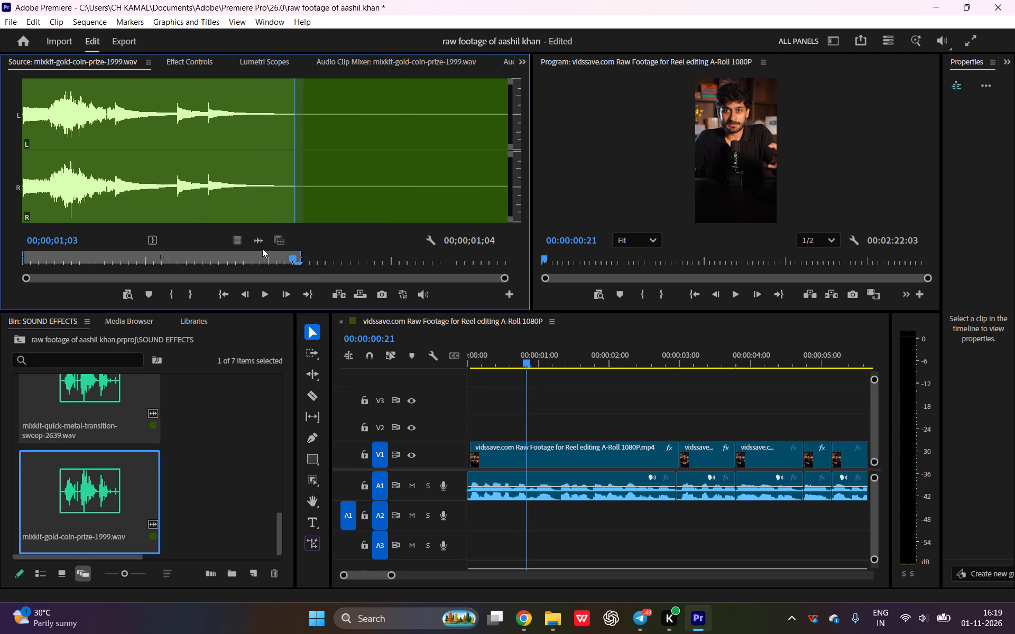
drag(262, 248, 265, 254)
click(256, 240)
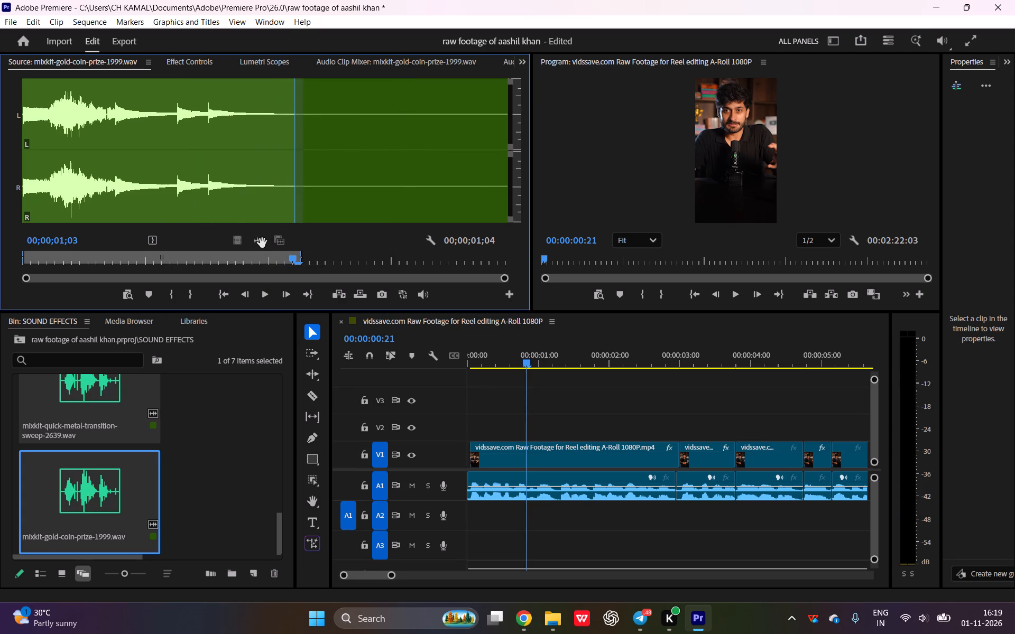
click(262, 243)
Scrub back through the second half of the gold coin prize waveform to examine its smaller peaks and ending.
key(space)
key(space)
click(219, 181)
drag(227, 186, 229, 229)
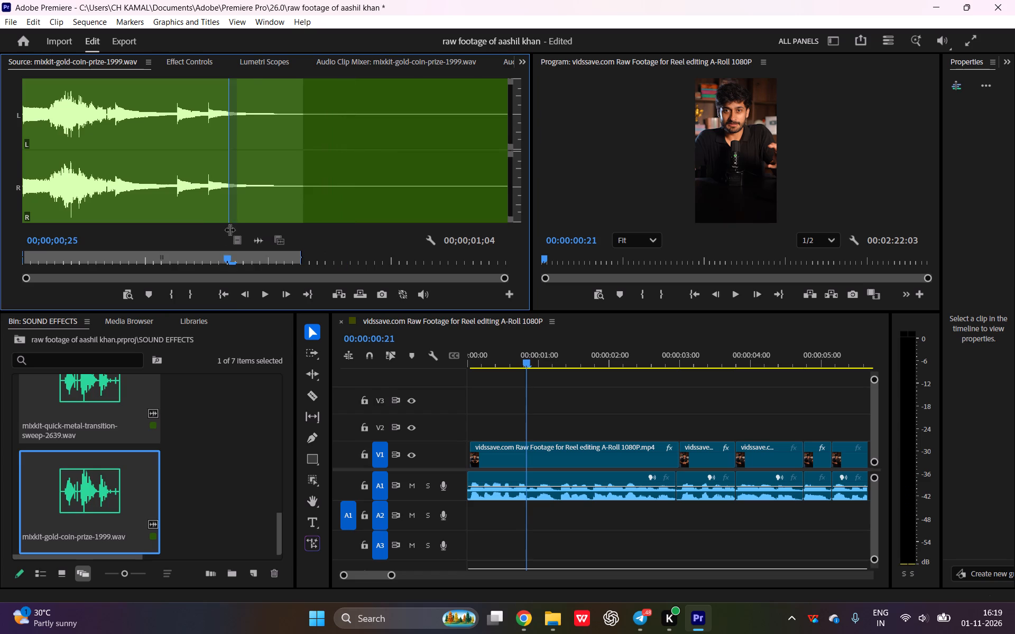
drag(229, 229, 299, 396)
drag(128, 182, 176, 283)
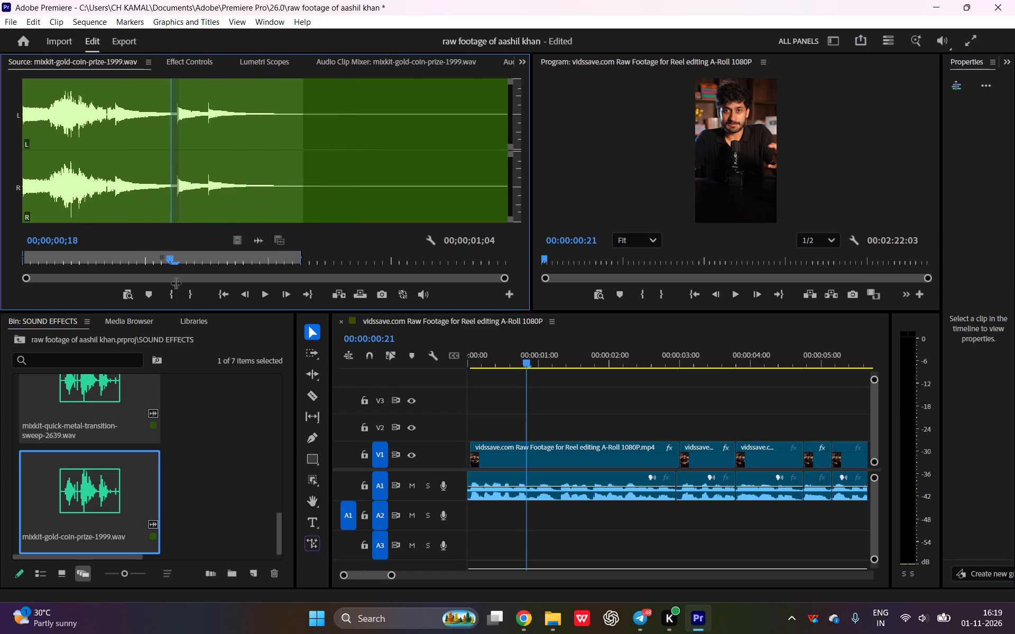
drag(176, 283, 334, 633)
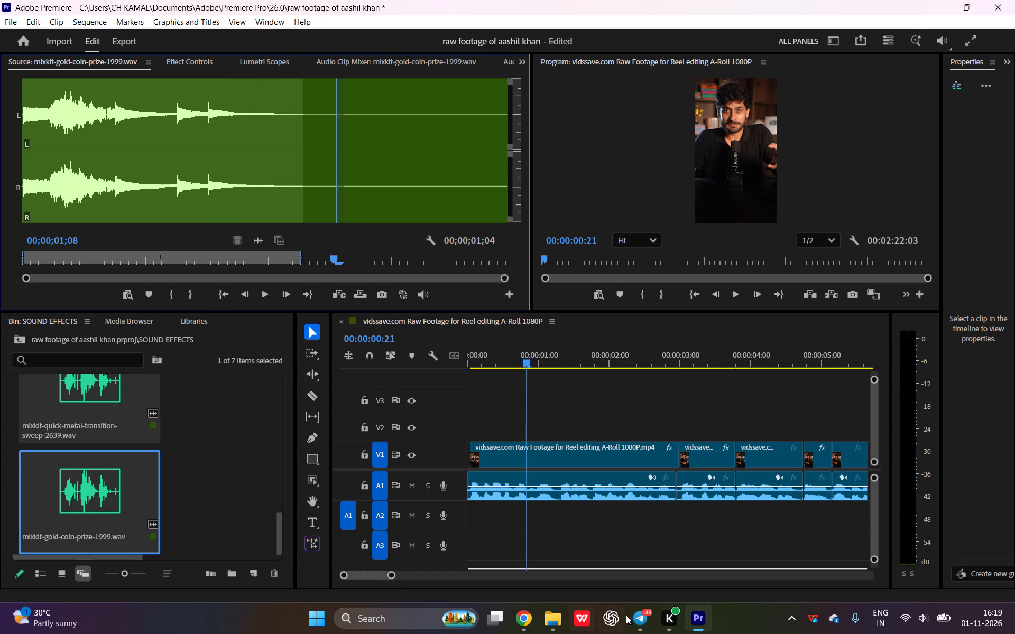
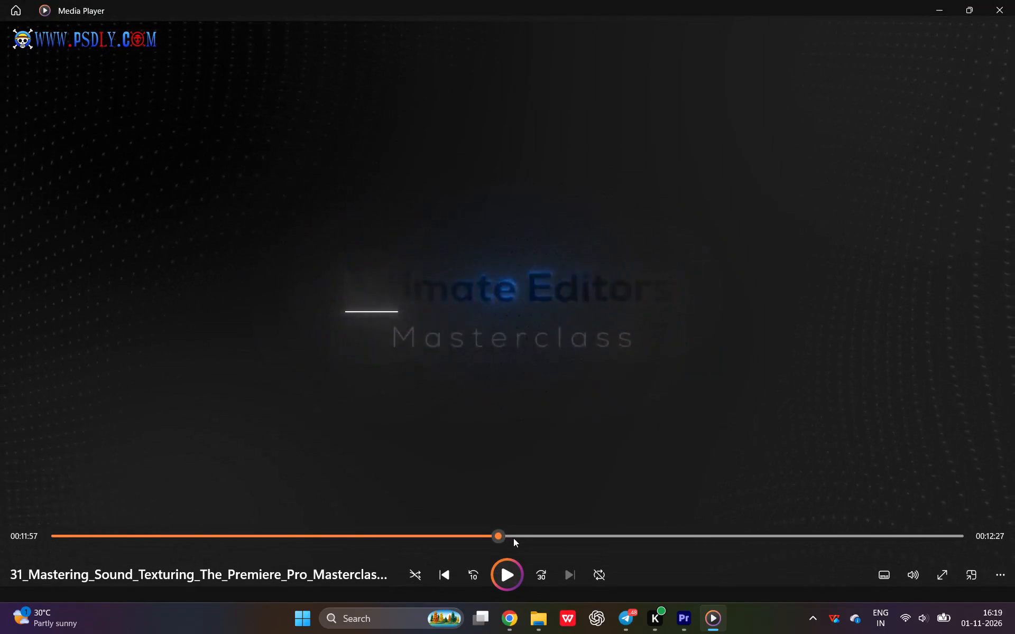
Rewind the Mastering Sound Texturing tutorial video to about 00:10:59 and start its playback from there.
click(467, 530)
key(space)
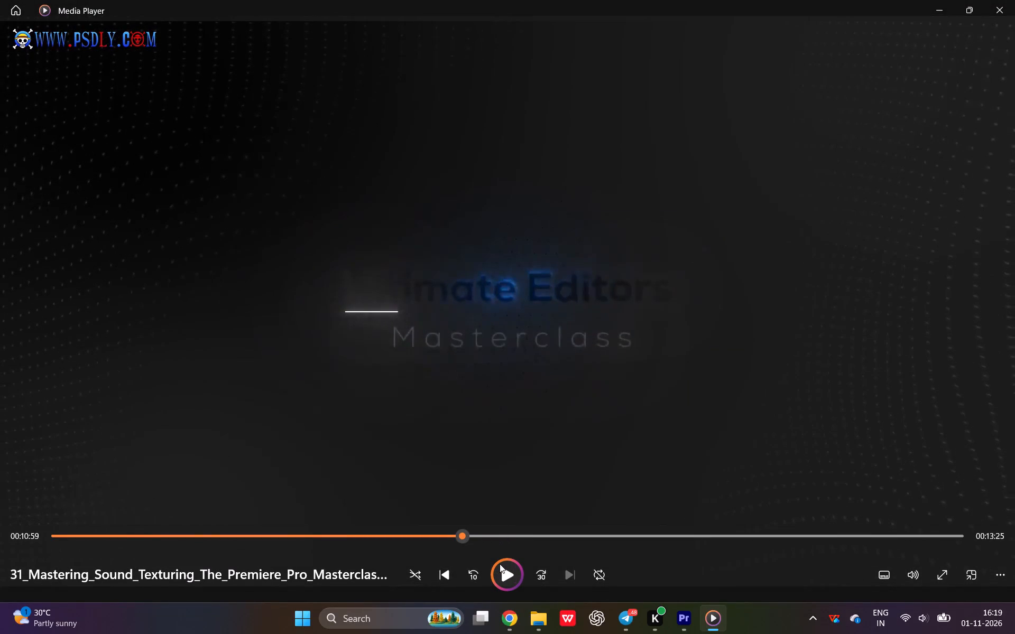
click(506, 566)
click(505, 576)
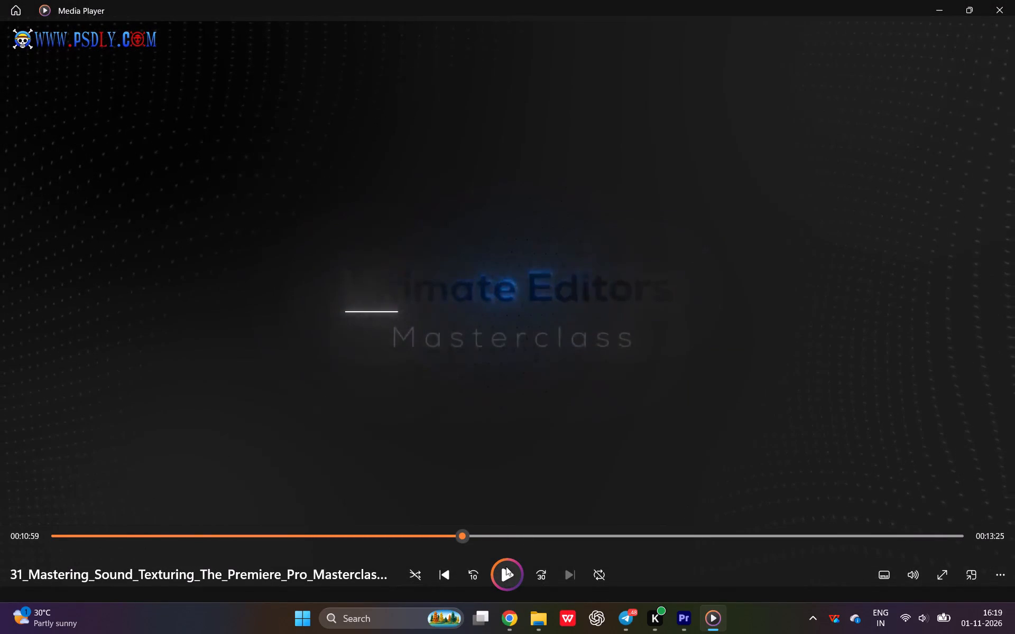
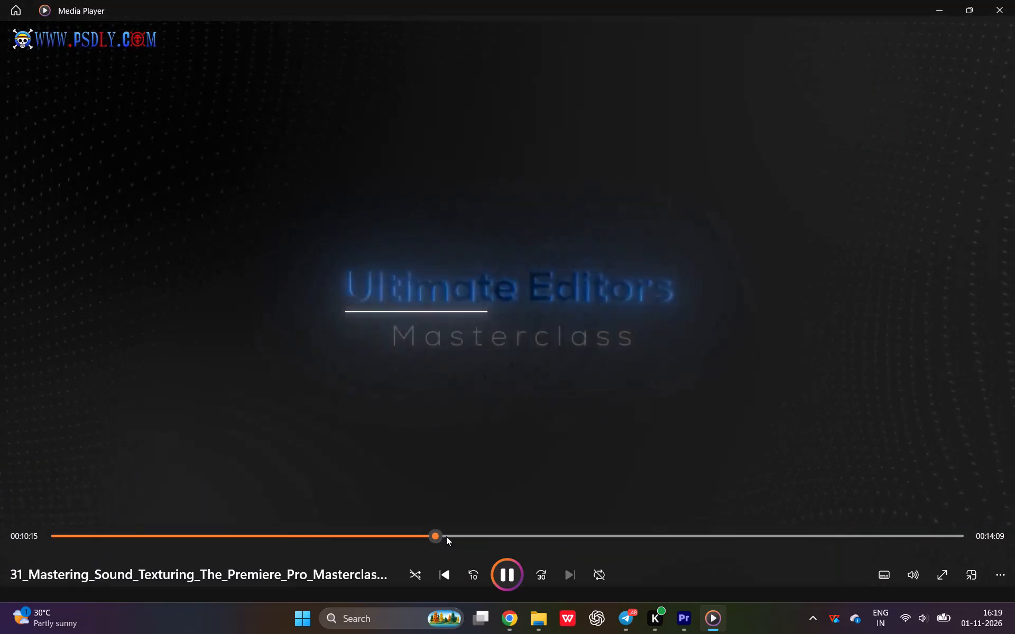
Skip the sound-texturing tutorial video ahead to about 00:12:15.
click(466, 535)
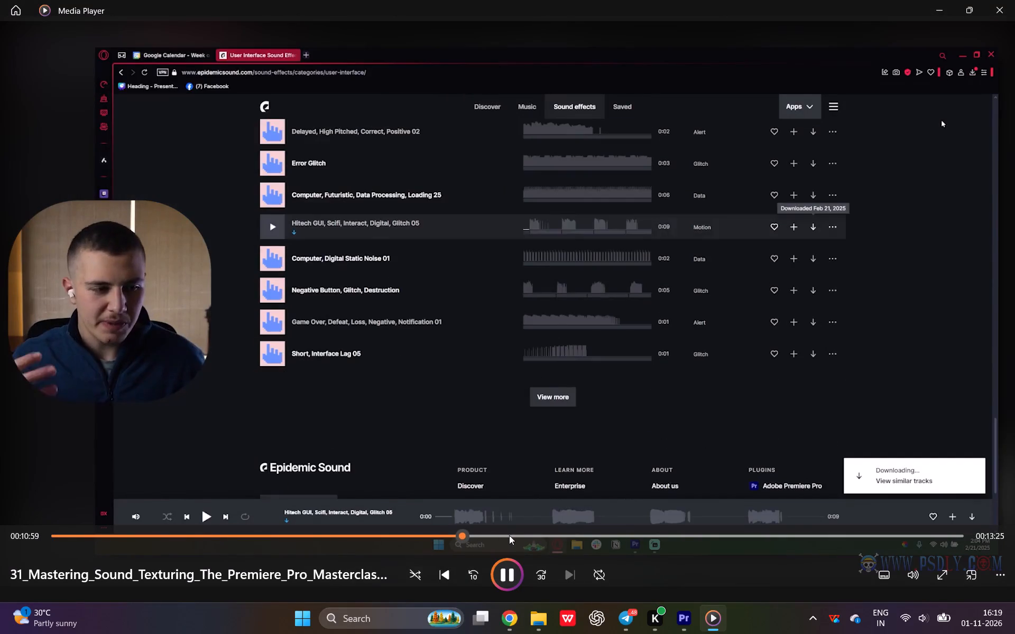
click(509, 535)
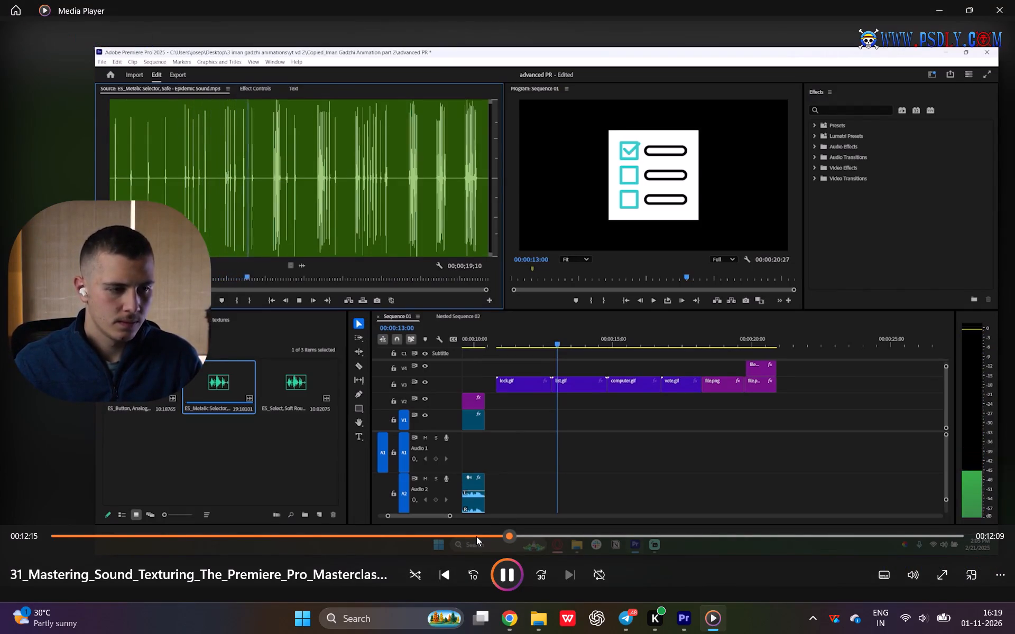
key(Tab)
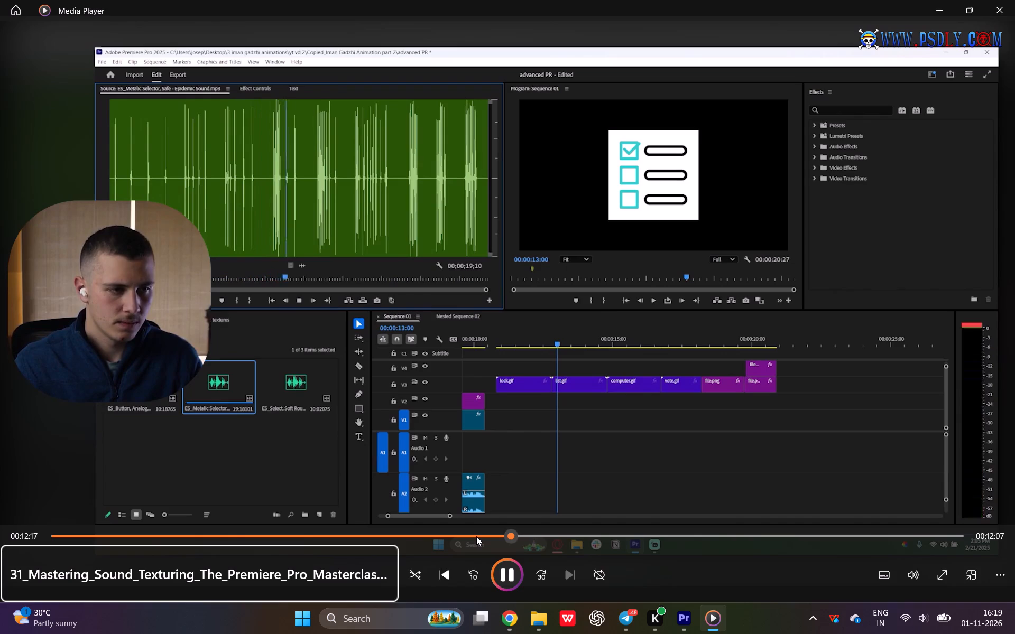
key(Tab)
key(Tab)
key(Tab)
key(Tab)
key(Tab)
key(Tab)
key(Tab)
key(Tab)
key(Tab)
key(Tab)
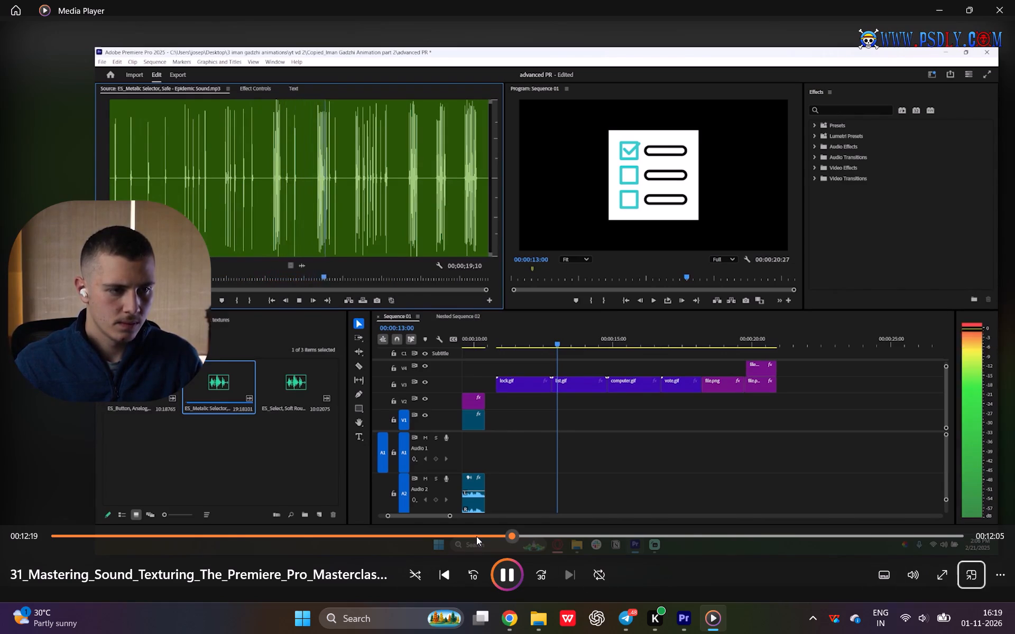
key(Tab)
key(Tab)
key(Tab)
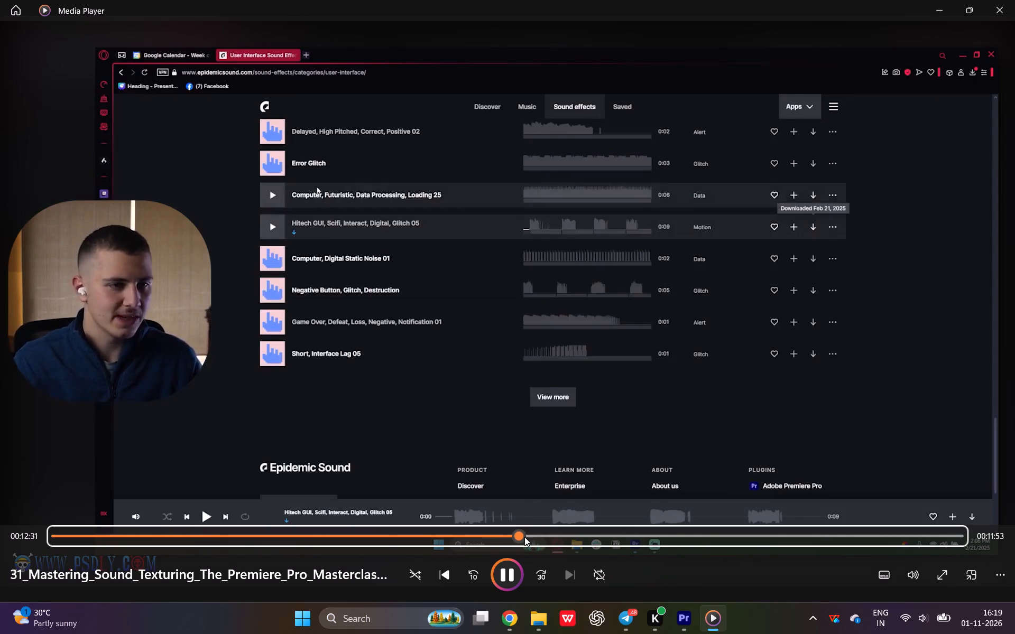
Skip through the tutorial to about 00:13:25, where the lock sound goes into the timeline, and pause at 00:13:27.
click(524, 537)
click(528, 534)
click(533, 533)
click(542, 535)
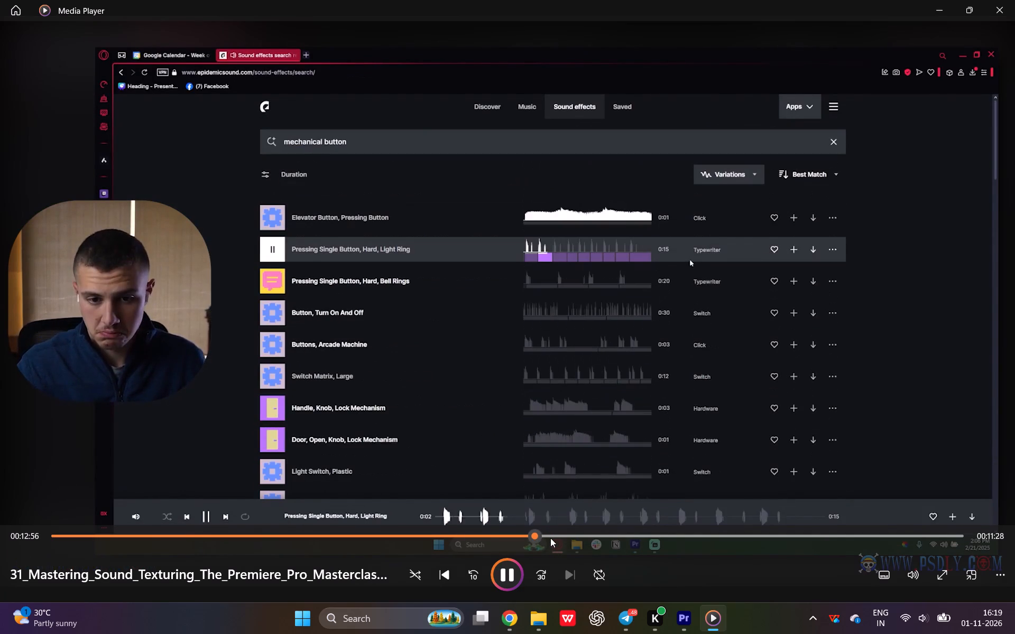
click(548, 537)
click(552, 536)
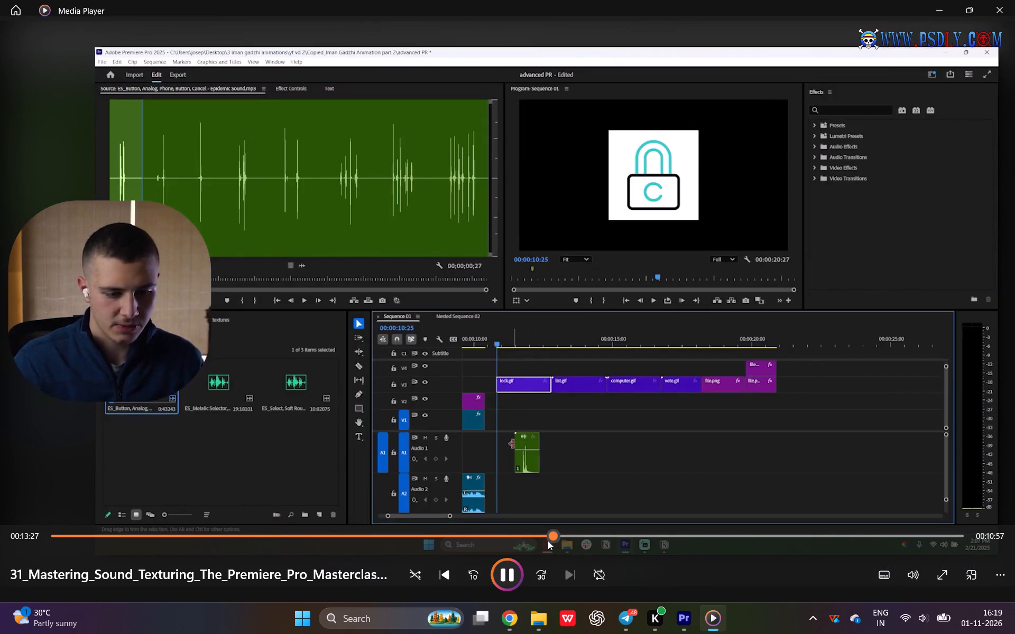
click(546, 537)
click(543, 533)
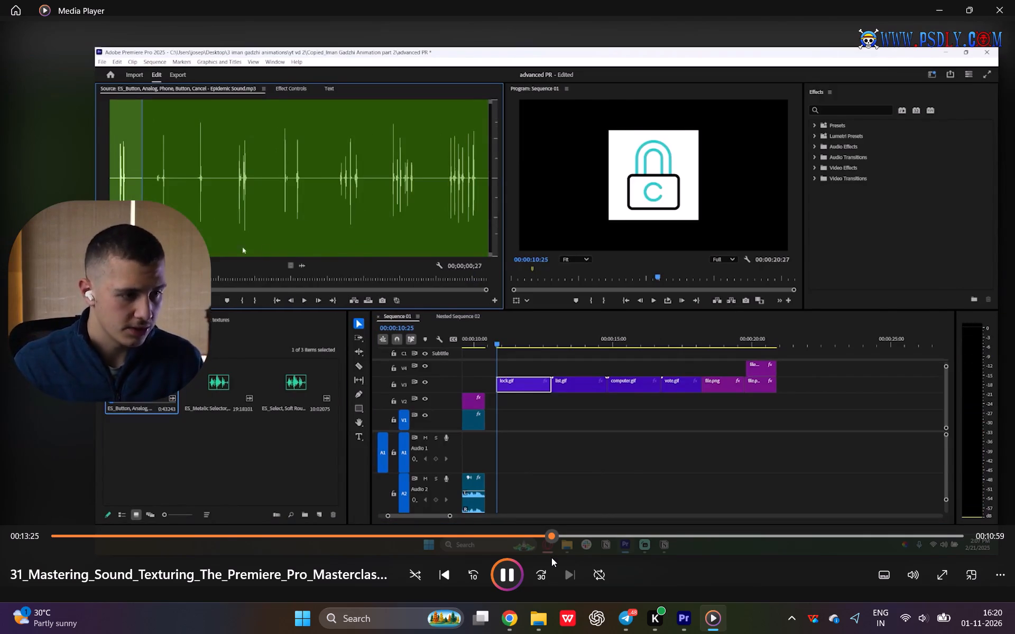
key(space)
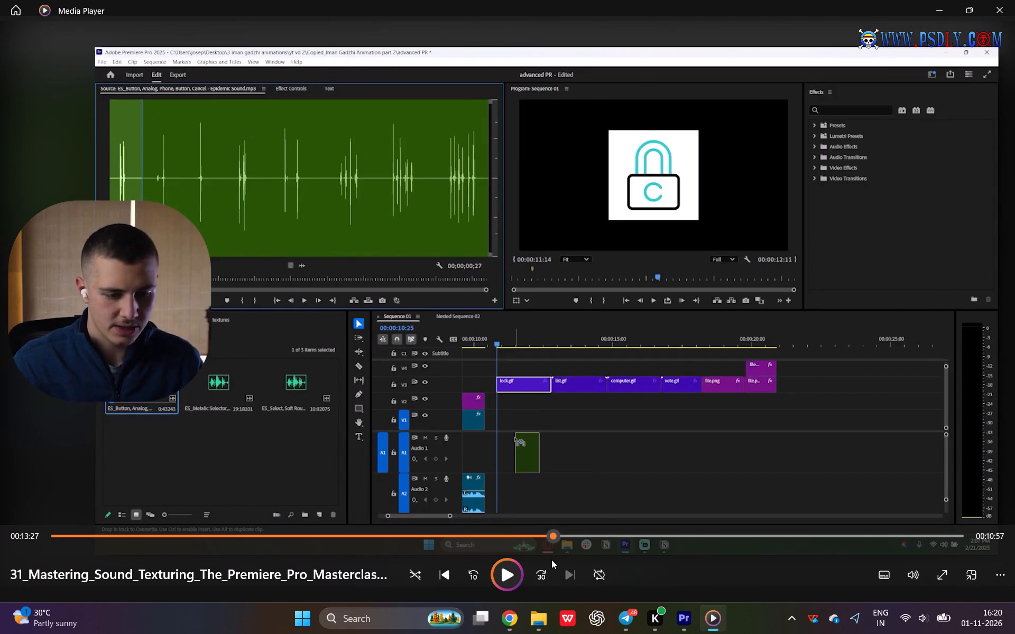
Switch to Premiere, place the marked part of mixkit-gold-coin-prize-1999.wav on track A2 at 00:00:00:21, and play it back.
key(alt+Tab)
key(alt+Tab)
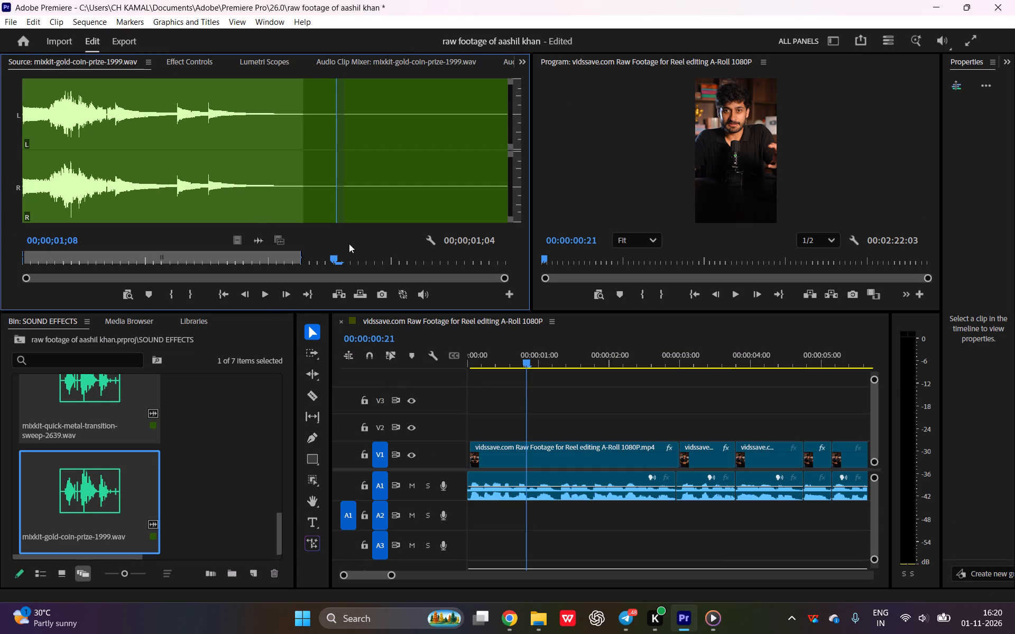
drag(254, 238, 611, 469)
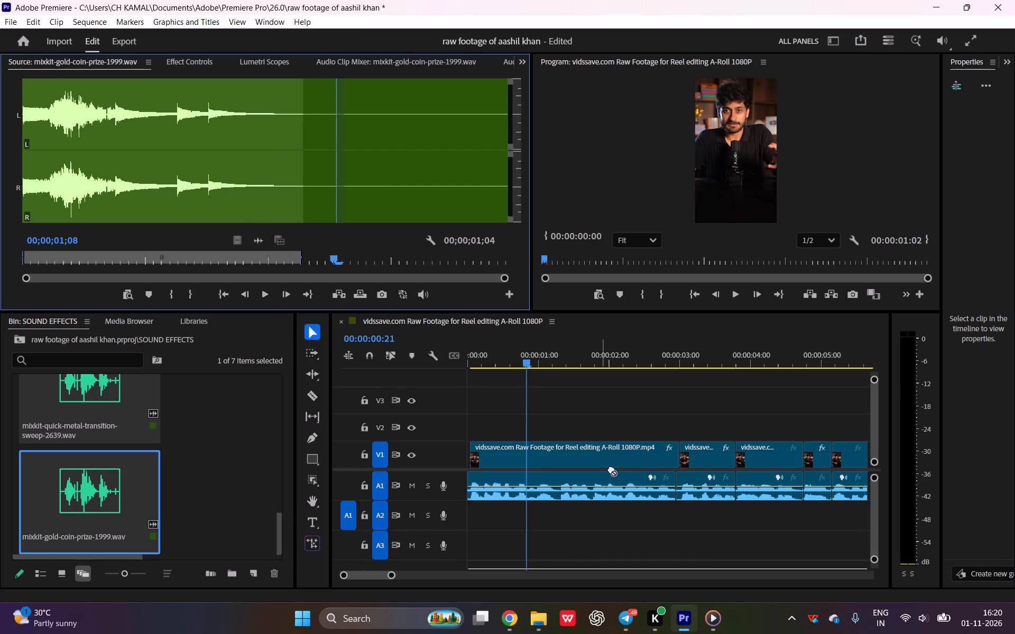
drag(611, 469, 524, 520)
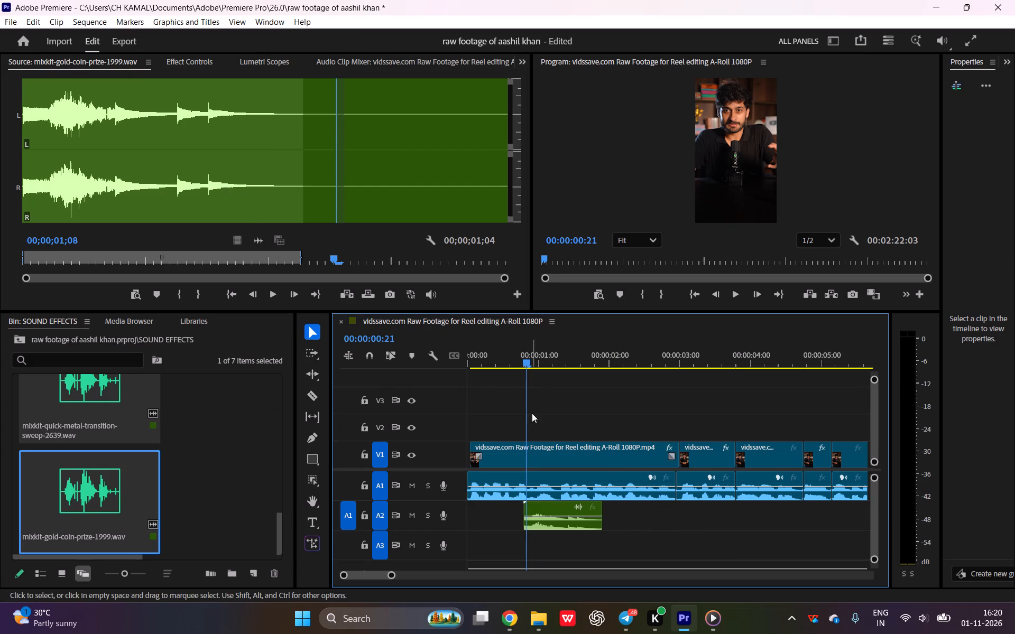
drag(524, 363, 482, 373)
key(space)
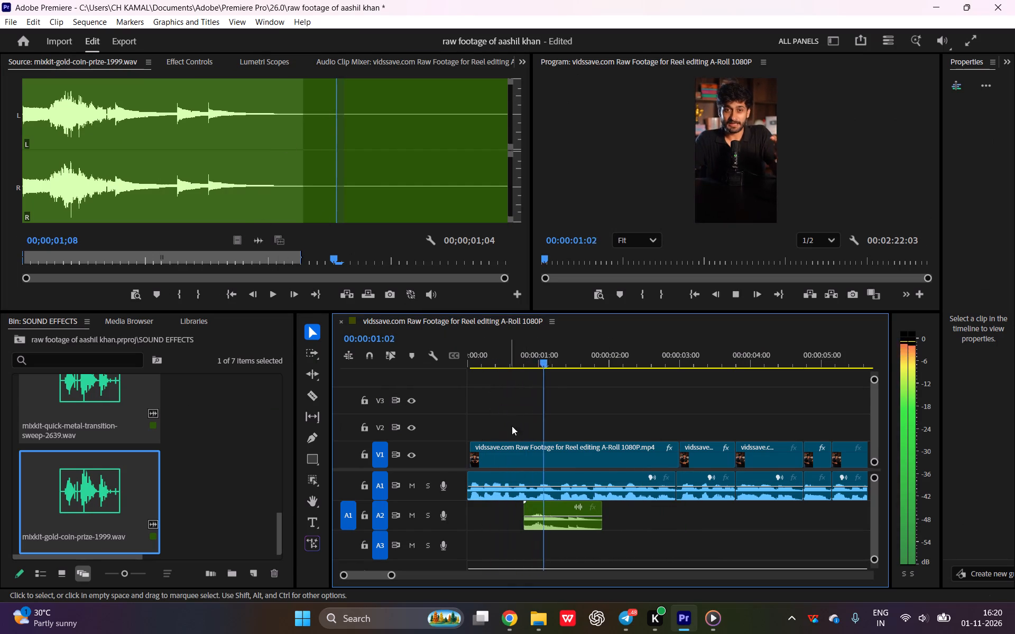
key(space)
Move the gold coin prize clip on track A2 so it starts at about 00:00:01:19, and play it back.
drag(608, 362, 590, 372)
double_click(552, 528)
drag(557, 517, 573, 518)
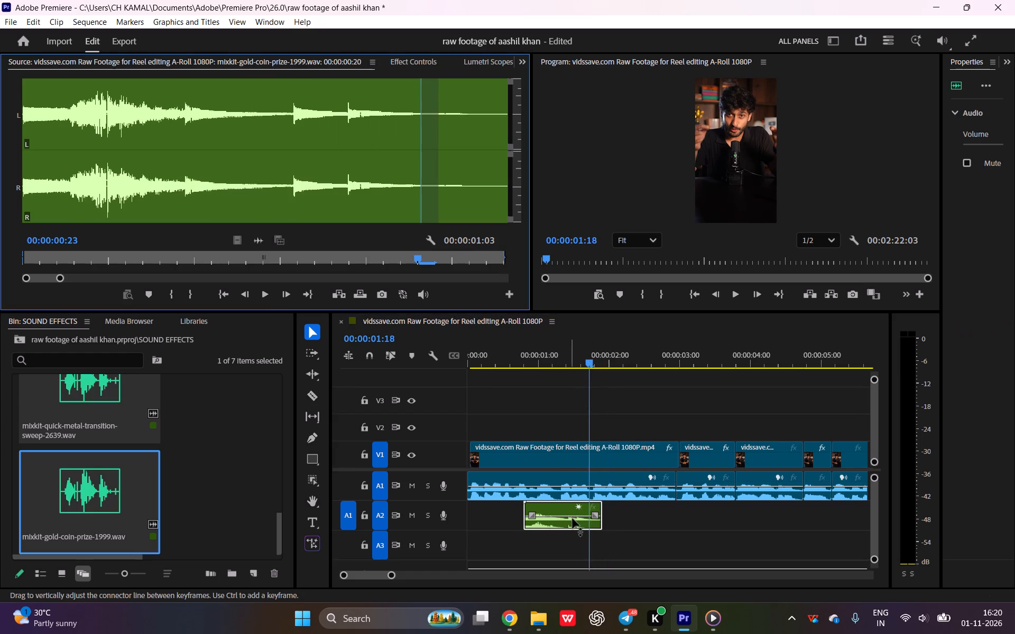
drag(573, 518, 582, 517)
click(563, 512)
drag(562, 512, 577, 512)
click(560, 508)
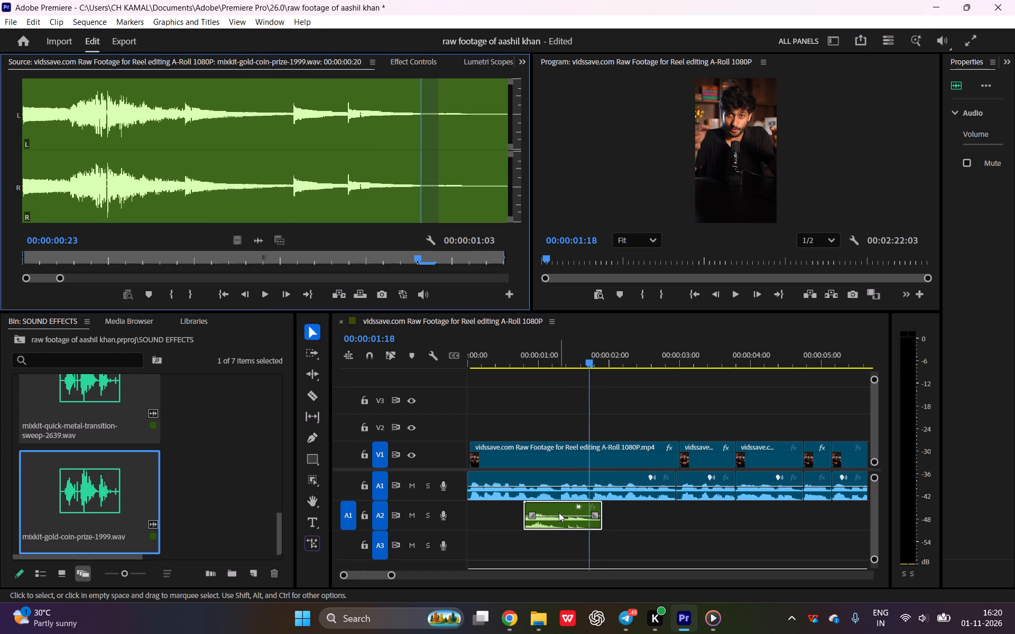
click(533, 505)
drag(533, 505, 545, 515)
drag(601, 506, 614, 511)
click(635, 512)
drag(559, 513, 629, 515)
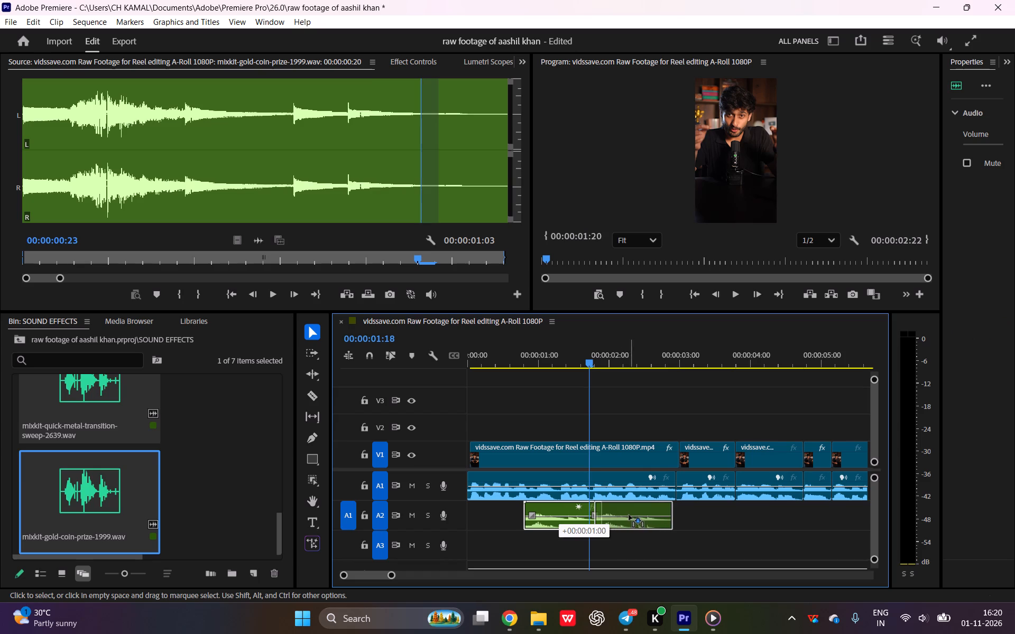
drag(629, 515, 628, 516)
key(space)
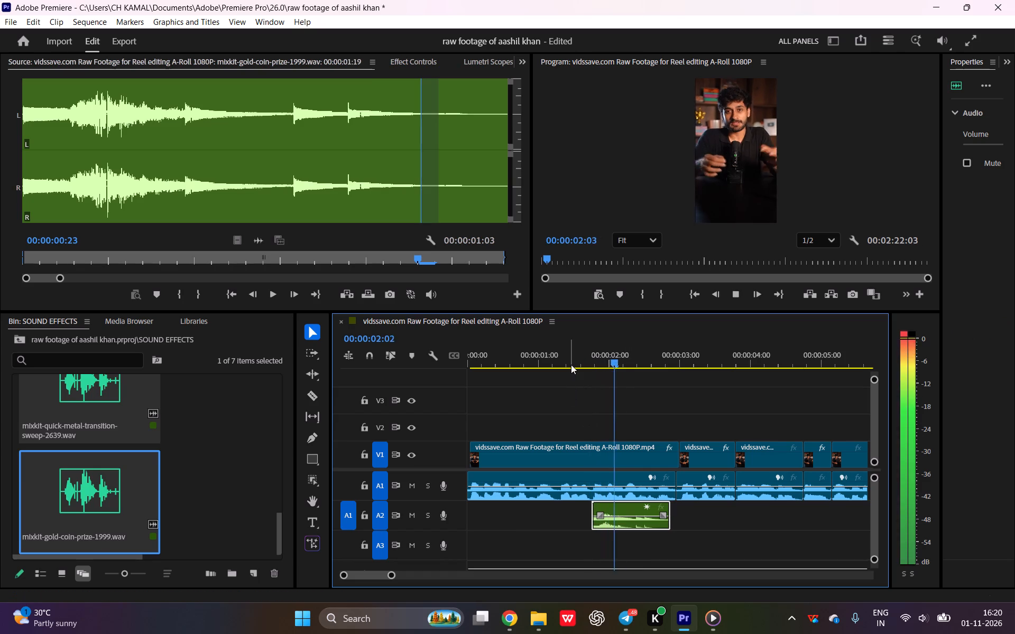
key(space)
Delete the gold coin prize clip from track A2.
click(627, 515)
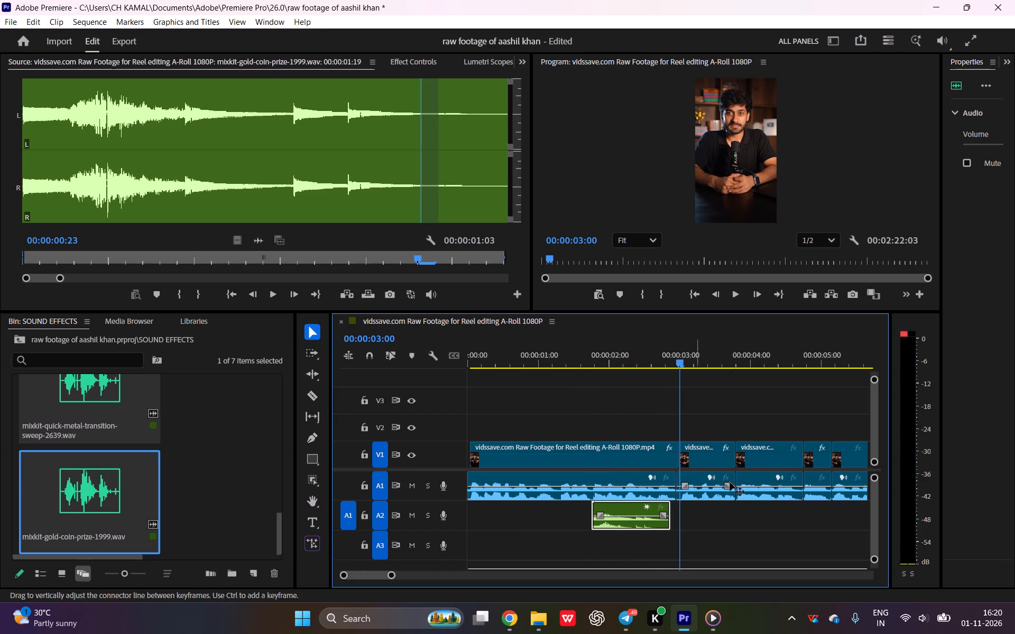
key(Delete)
Switch to Mixkit's Money sounds in Chrome and audition Money bag drop, Coin win notification, Casino jackpot alarm and coins, and Entering pin in a cash machine.
click(512, 617)
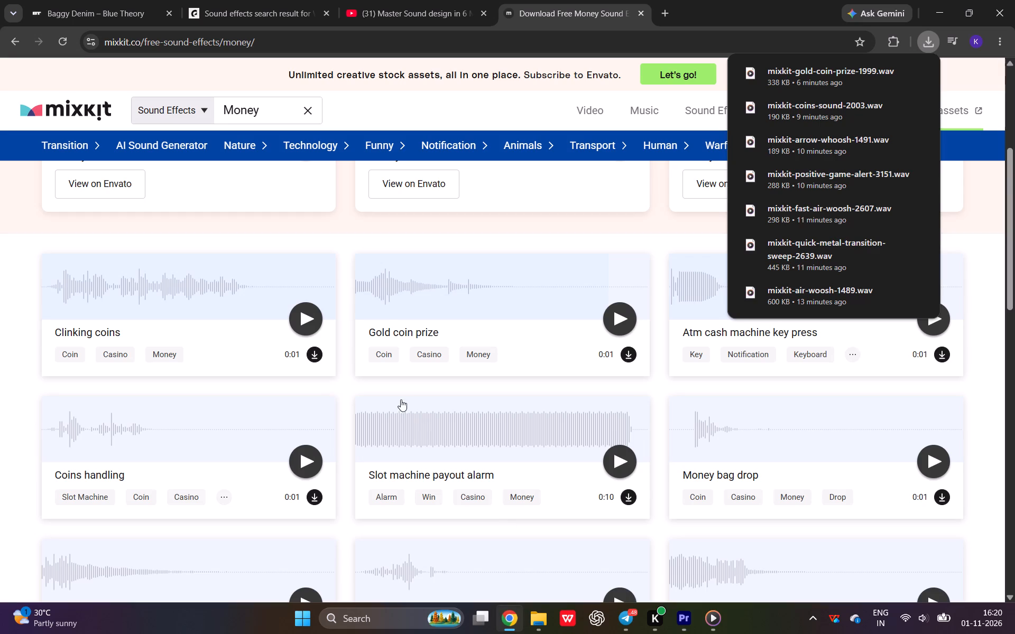
scroll(398, 402, down, 2)
click(949, 321)
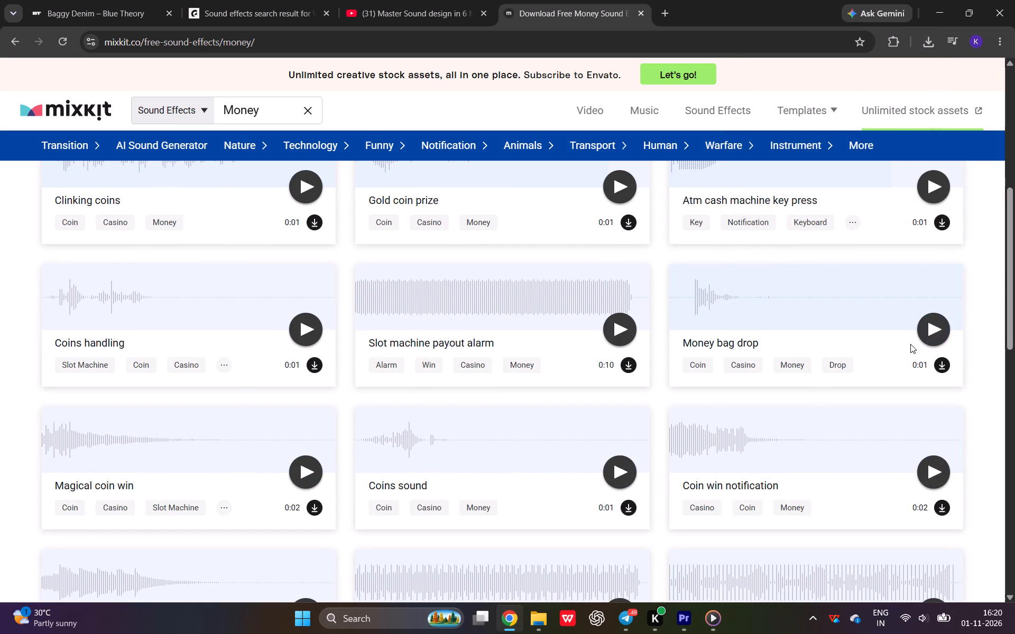
click(928, 339)
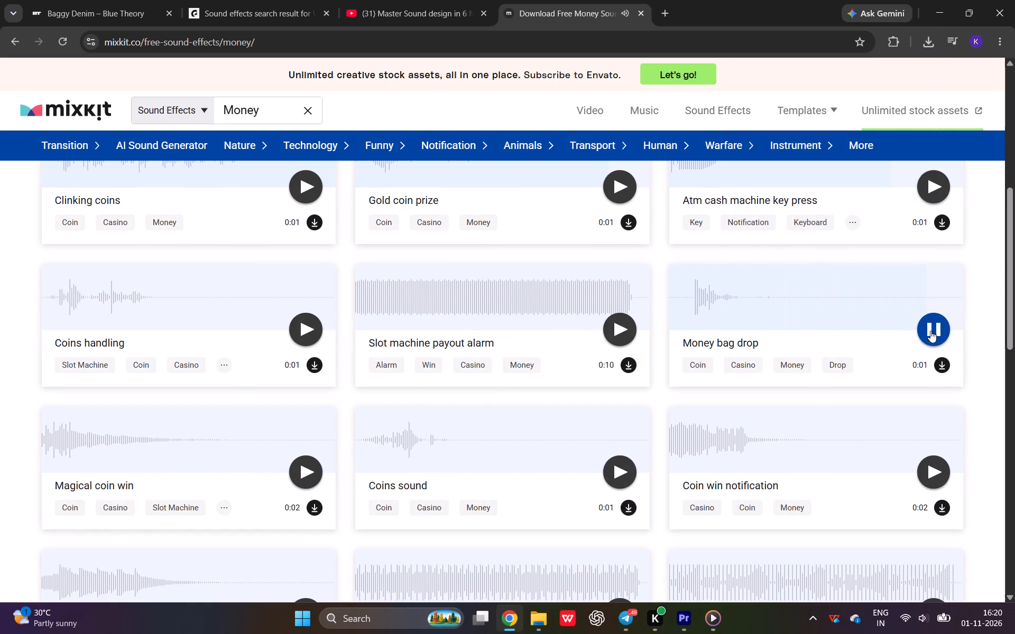
click(936, 455)
scroll(749, 397, down, 4)
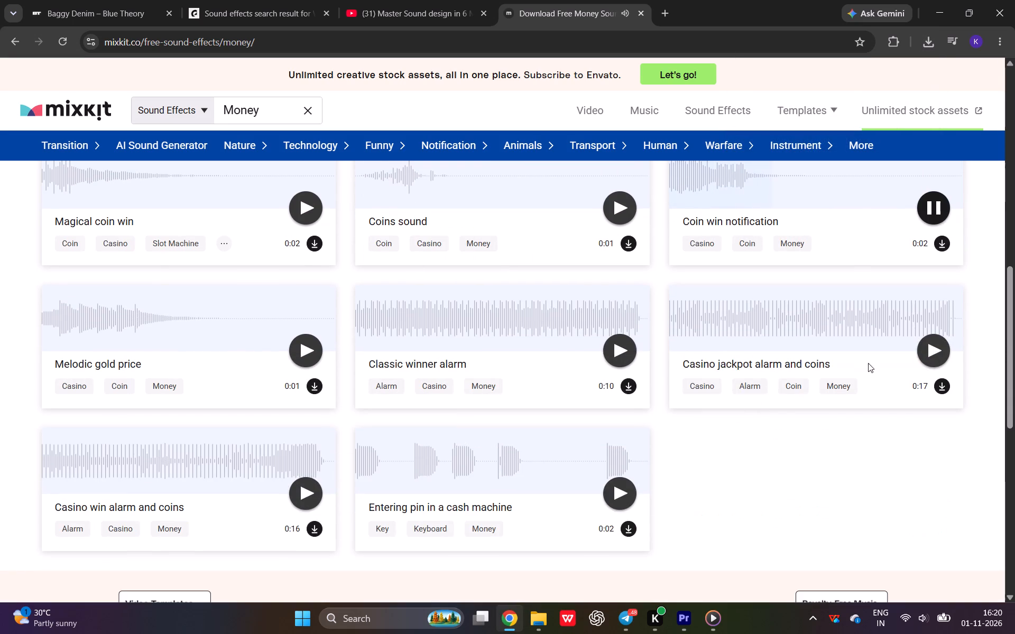
click(931, 351)
click(635, 483)
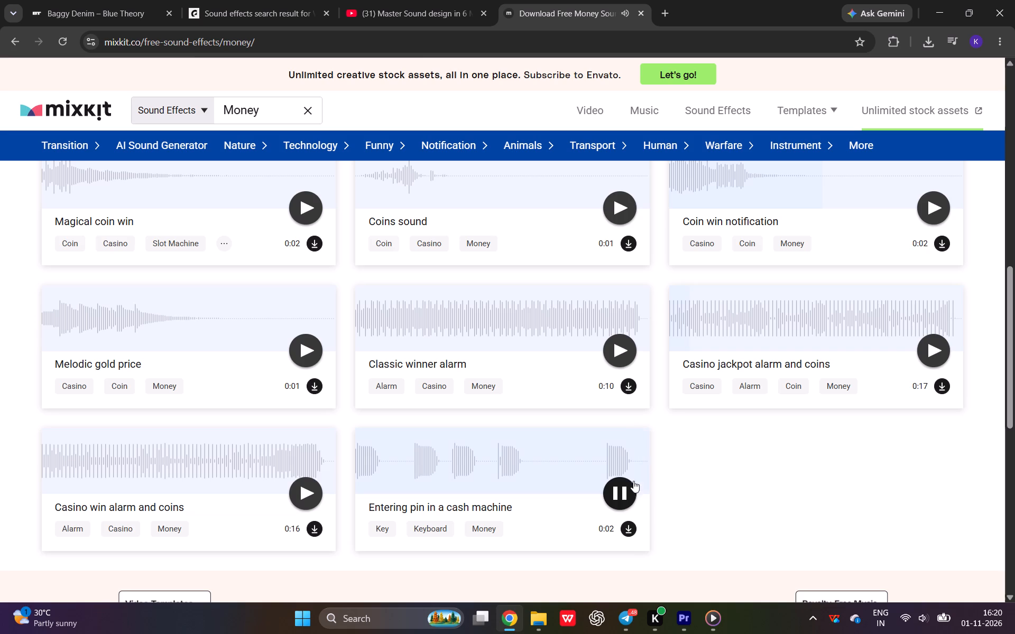
click(614, 496)
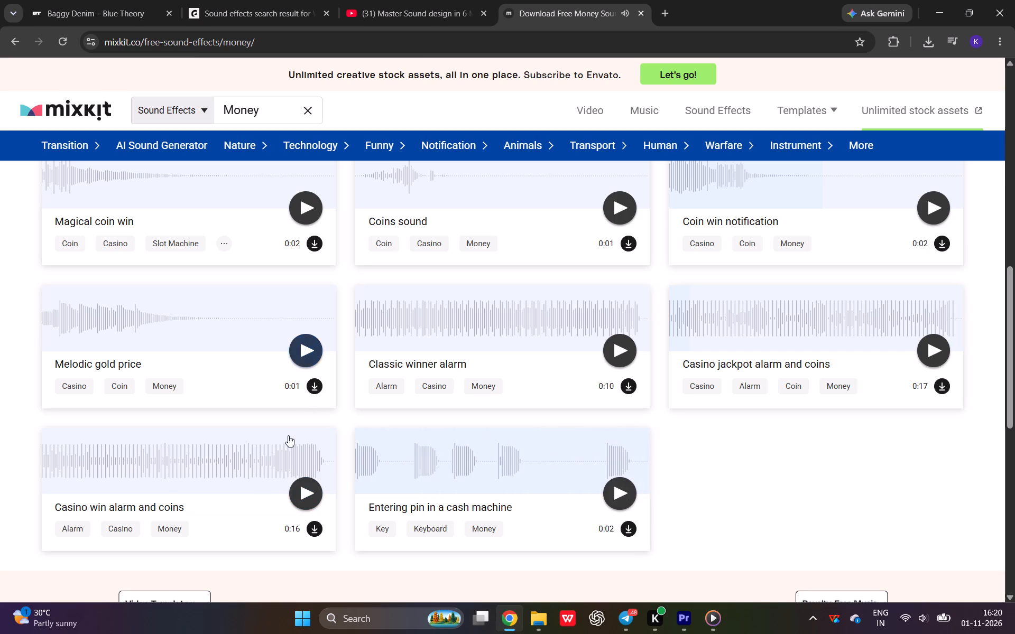
Audition the Casino win alarm and coins, Melodic gold price and Magical coin win sound effects.
click(307, 499)
drag(82, 471, 122, 467)
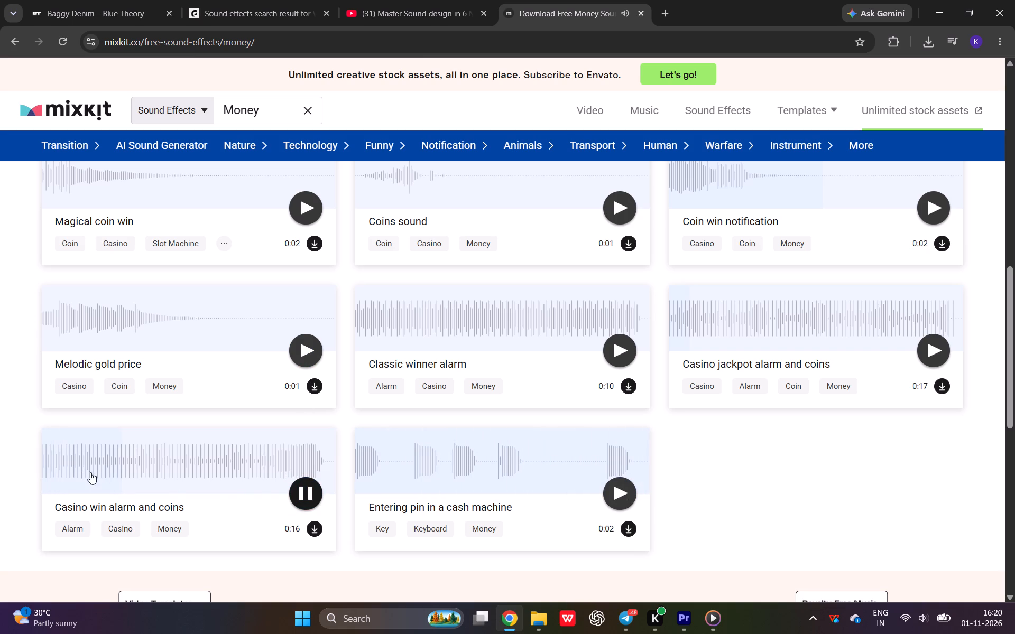
drag(149, 466, 241, 467)
click(288, 462)
click(308, 348)
scroll(308, 351, up, 2)
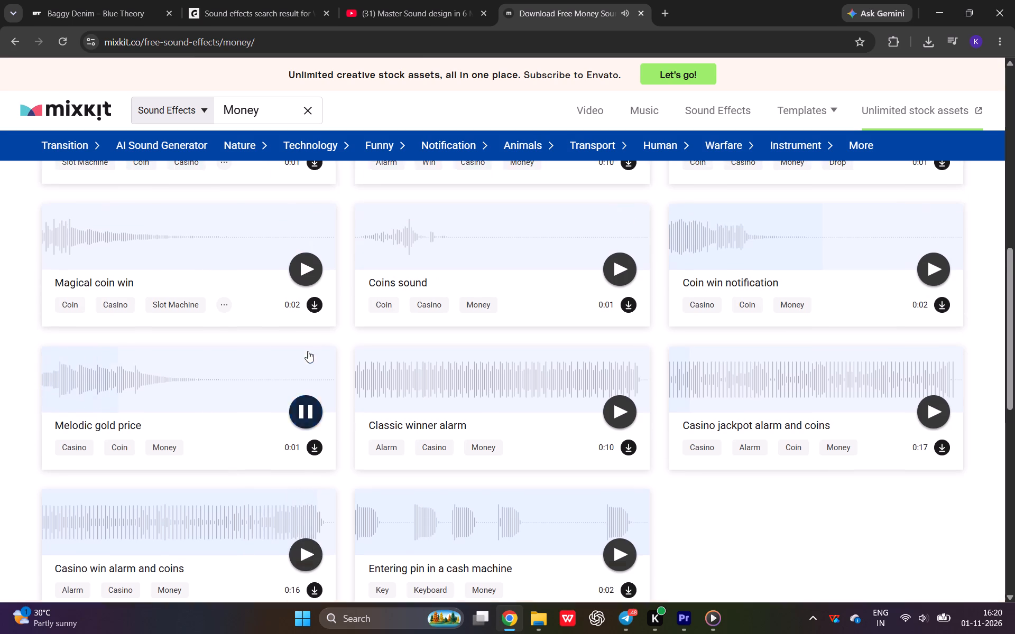
scroll(306, 352, up, 1)
click(315, 380)
click(311, 404)
click(311, 404)
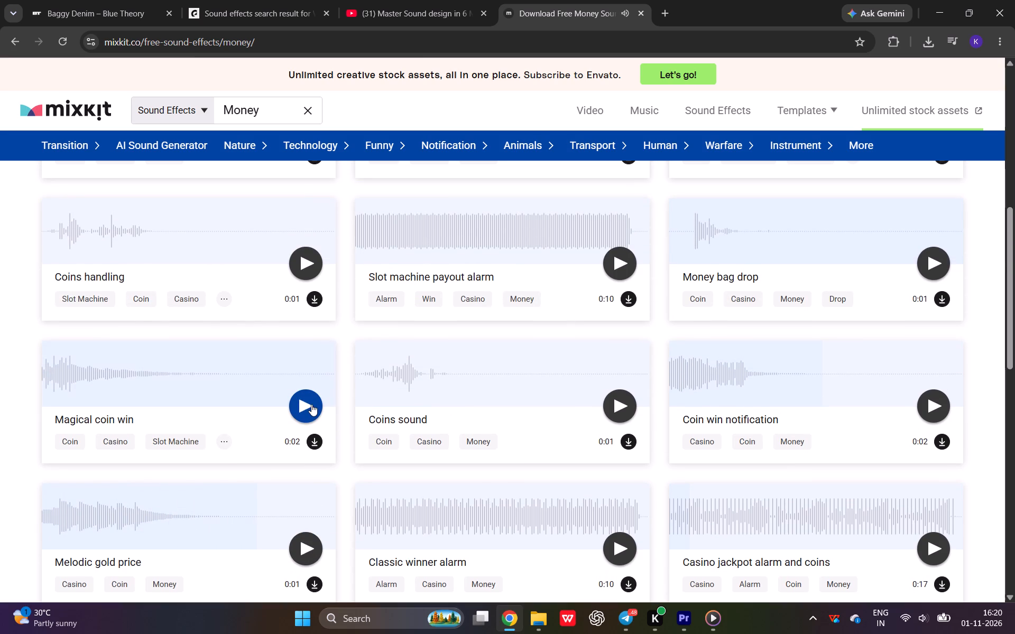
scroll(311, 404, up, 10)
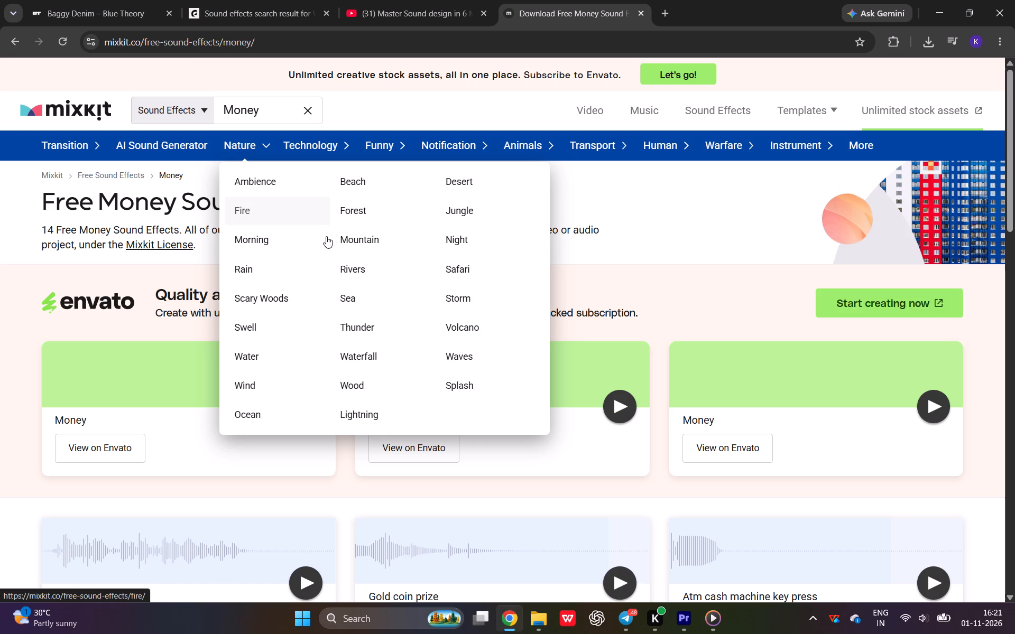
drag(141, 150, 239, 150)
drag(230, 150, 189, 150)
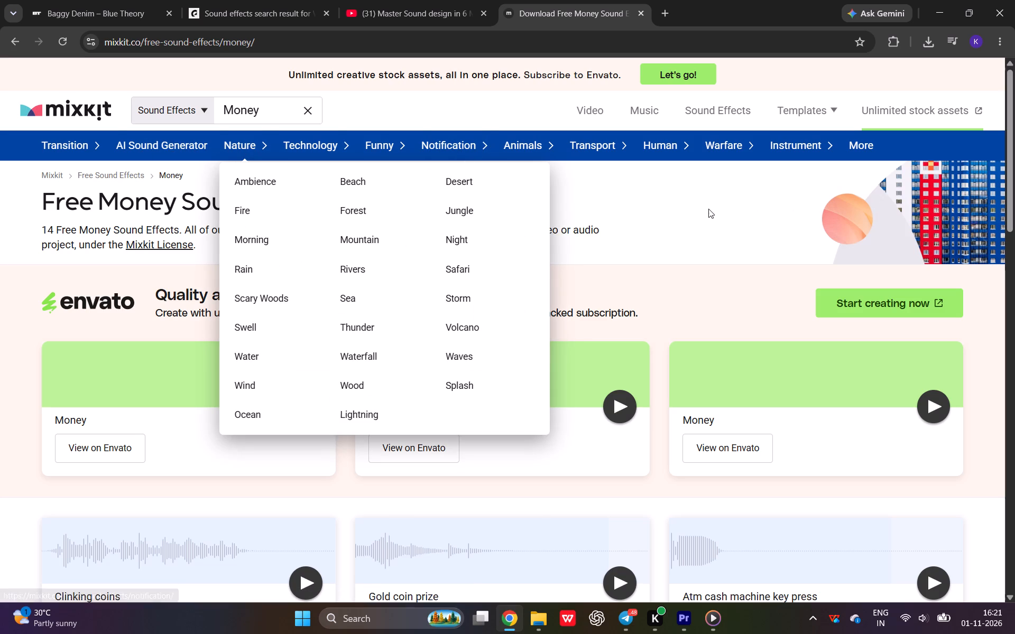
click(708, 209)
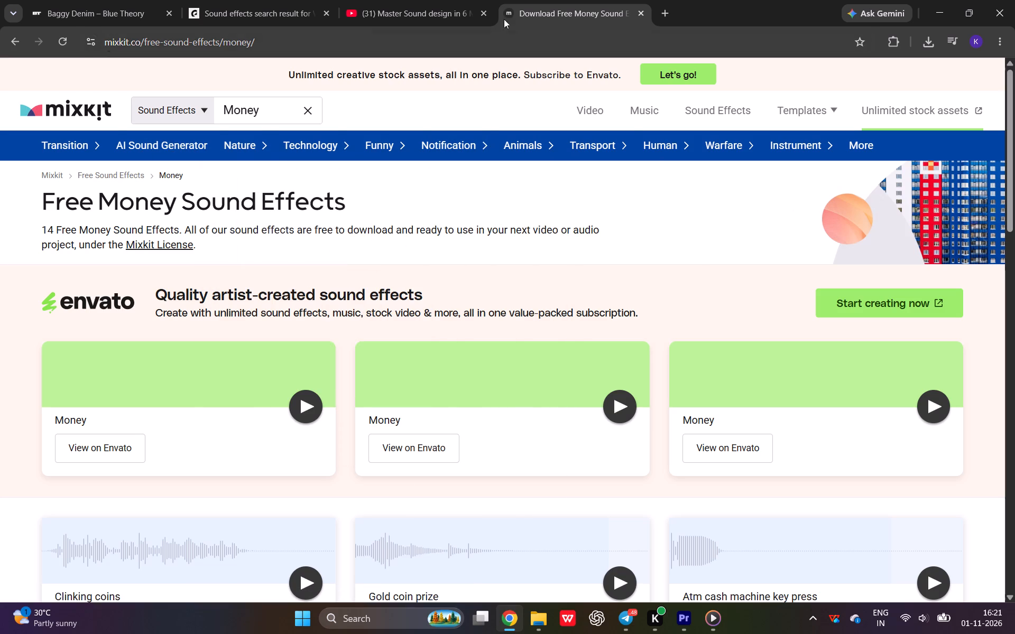
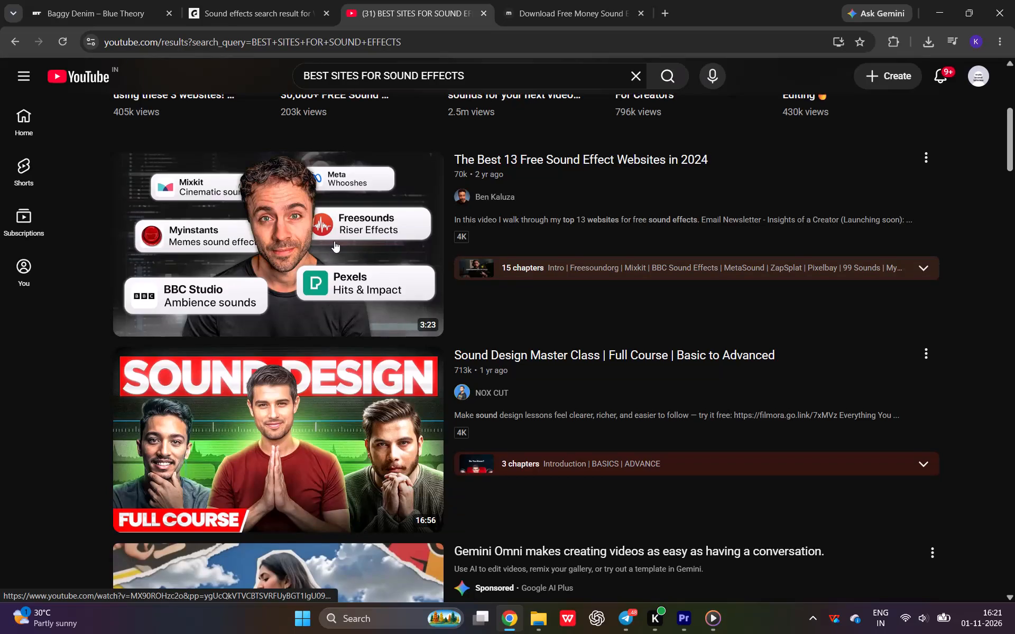
Open the Short about a secret website for 30,000+ free sound effects and skip ahead to about 0:25.
scroll(334, 241, up, 2)
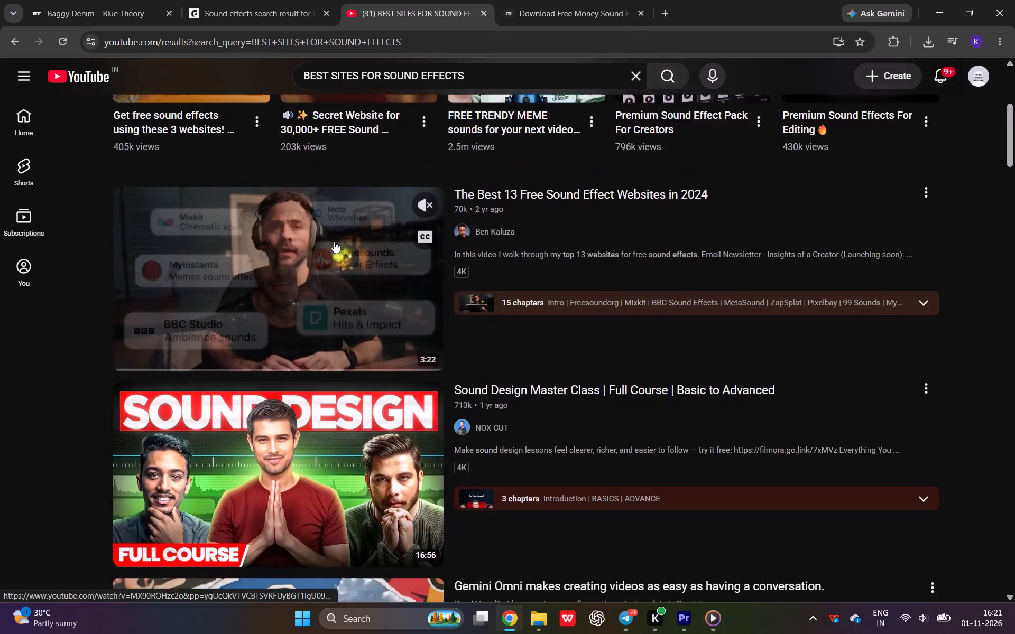
scroll(334, 241, up, 4)
click(413, 294)
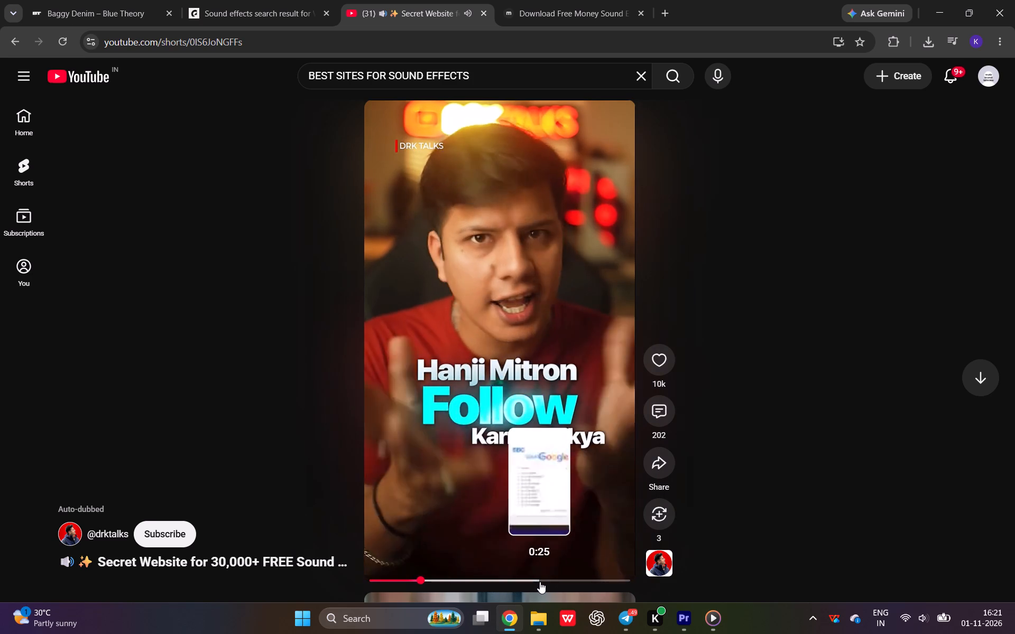
click(540, 582)
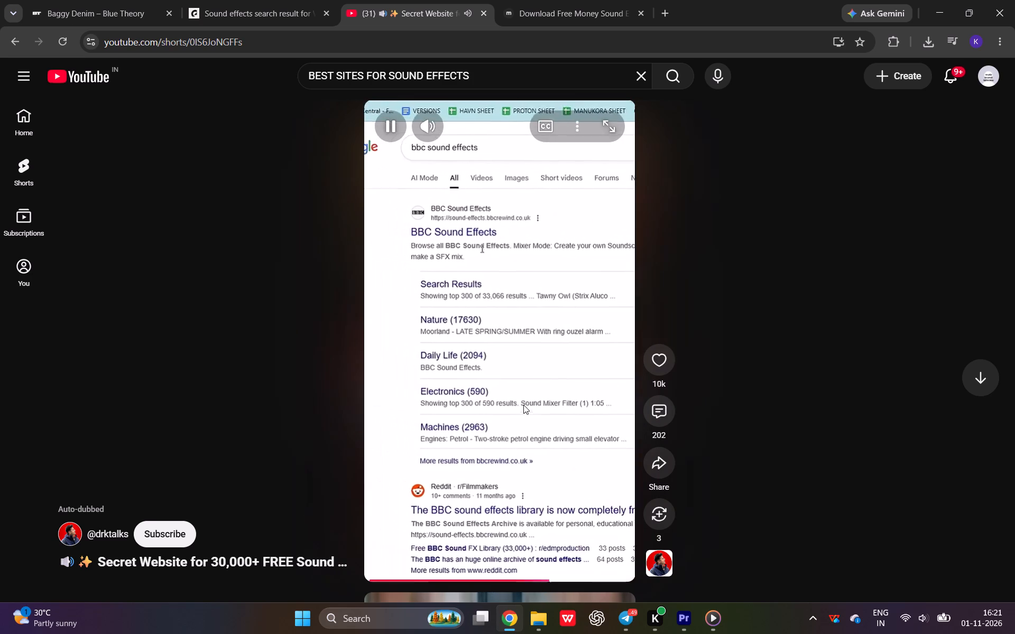
Search Google for bbc sound effects in a new browser tab.
click(663, 13)
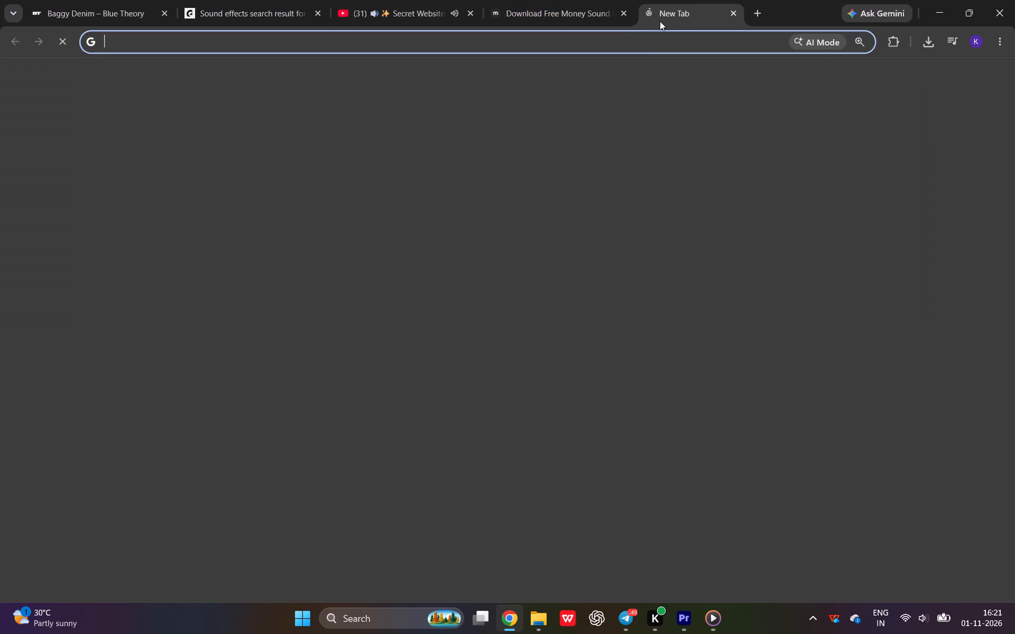
key(b)
key(b)
key(c)
key(space)
click(437, 95)
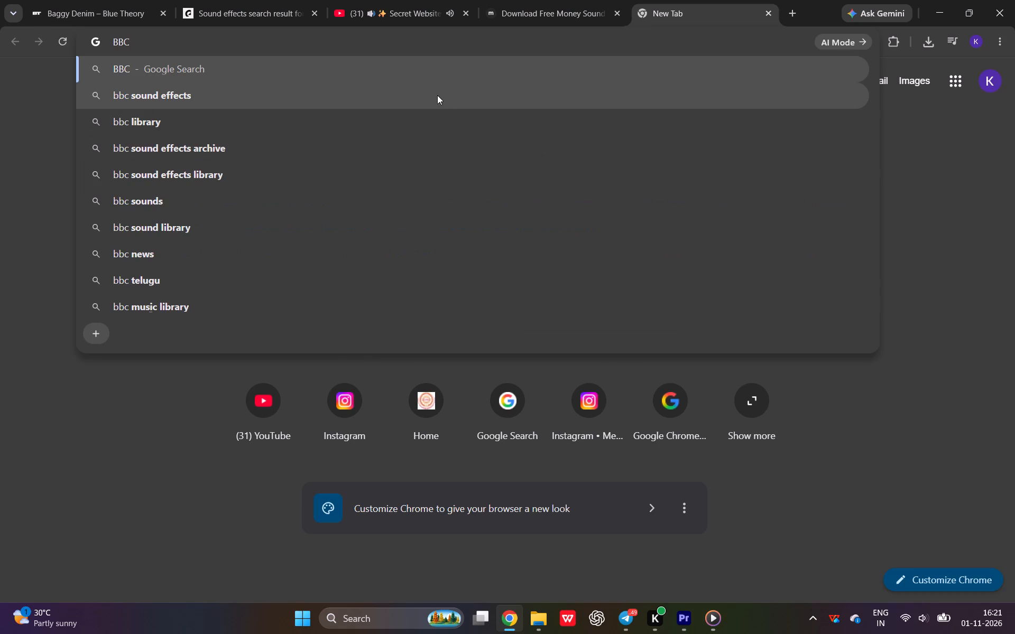
Return to the YouTube Short, check its comments, close them and pause the video.
click(396, 11)
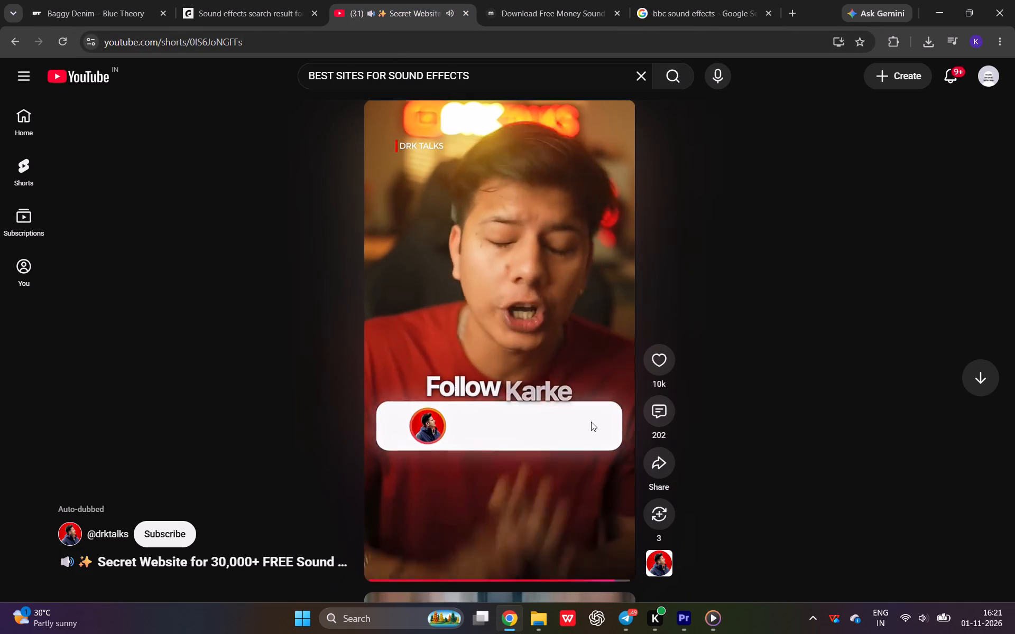
click(556, 414)
click(661, 414)
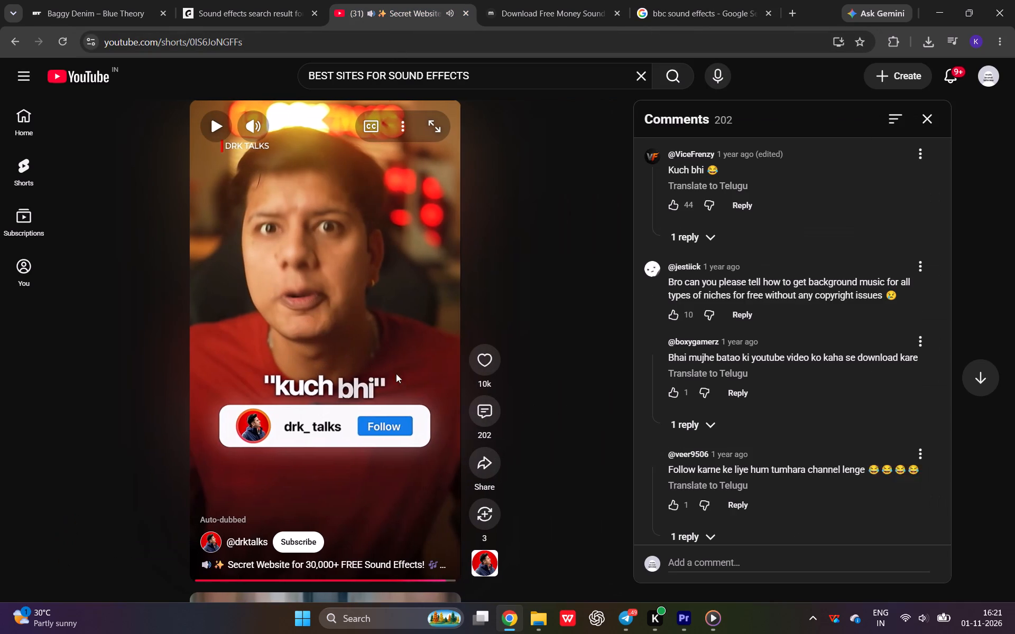
click(395, 374)
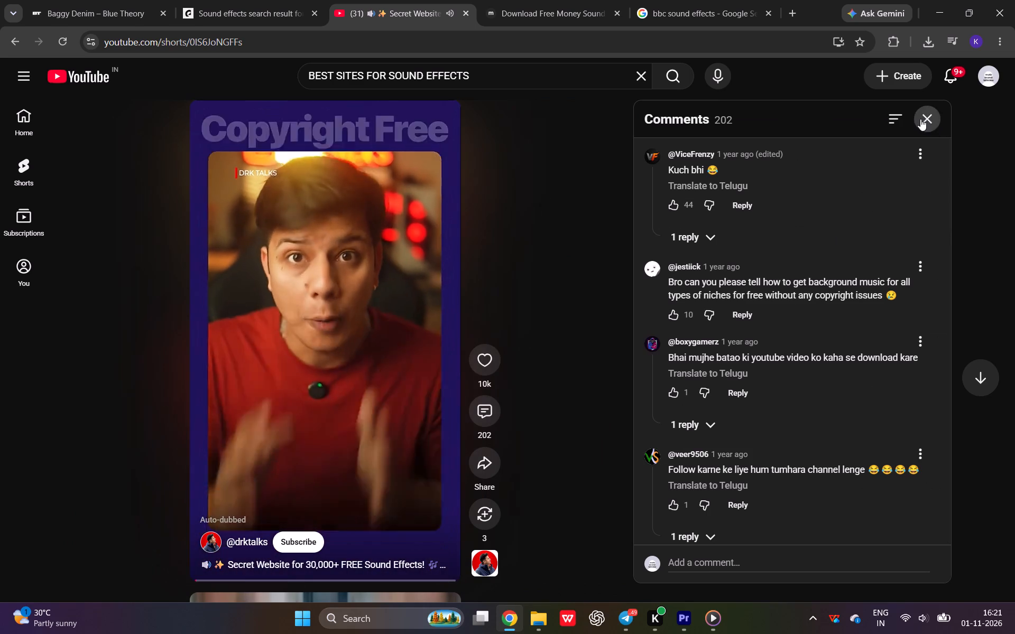
click(920, 119)
click(504, 315)
Open the BBC Sound Effects website from the Google results and search it for MONEY.
click(692, 0)
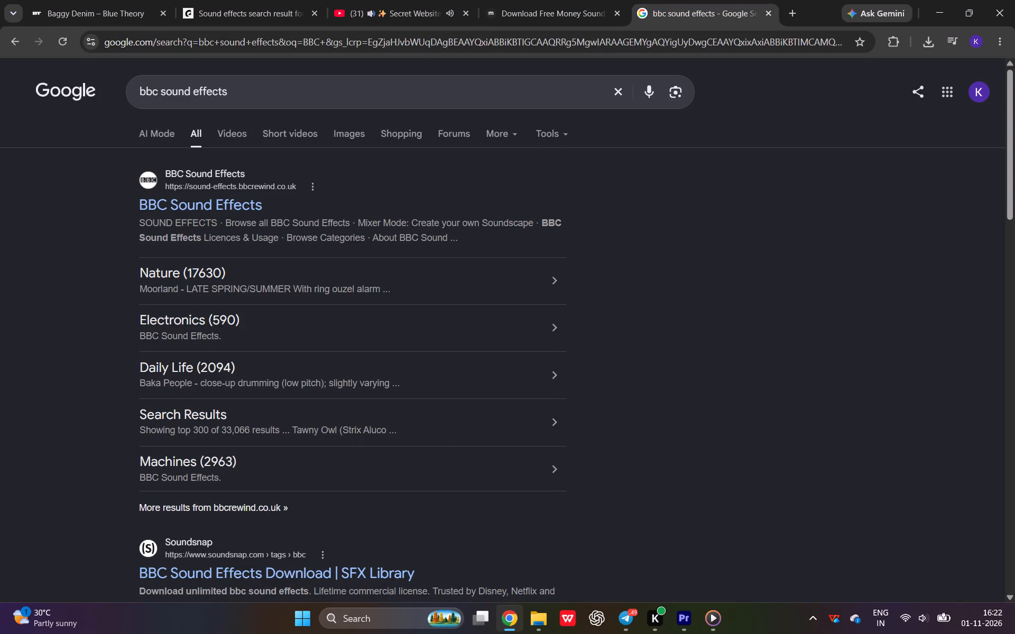
click(235, 197)
click(417, 102)
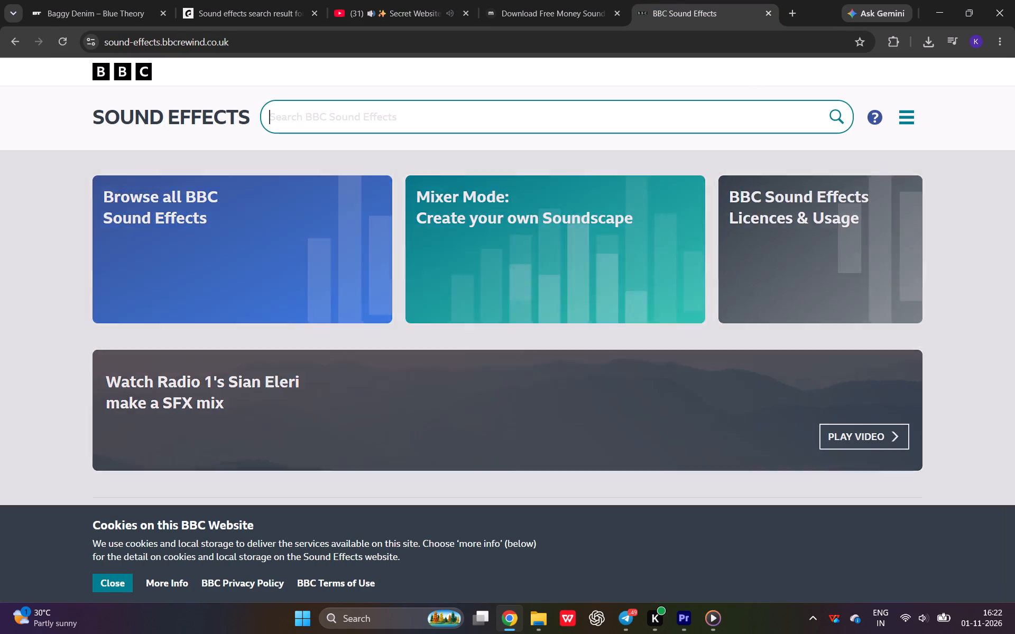
text(MONY)
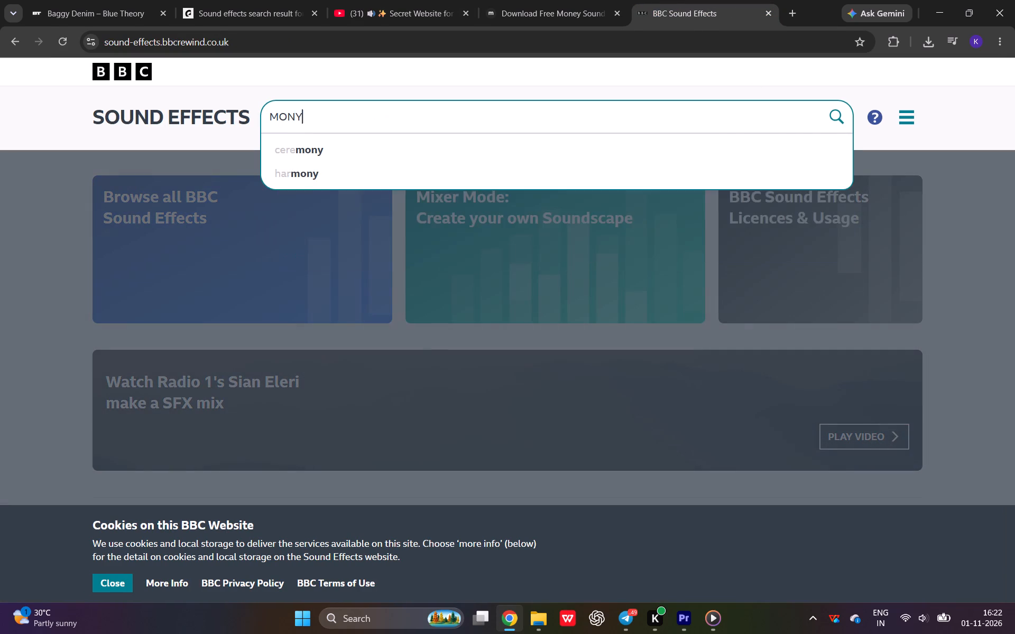
key(BackSpace)
text(EY)
key(Return)
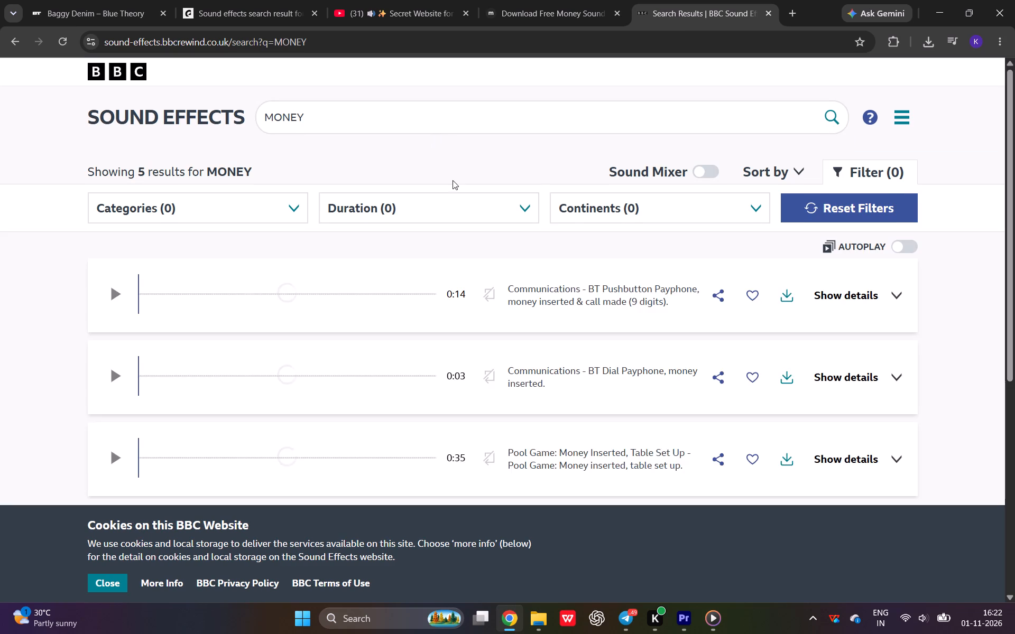
Audition the BT Pushbutton Payphone, BT Dial Payphone, Pool Game and both Electronic NCR cash register sounds.
scroll(512, 213, down, 1)
click(116, 231)
click(107, 225)
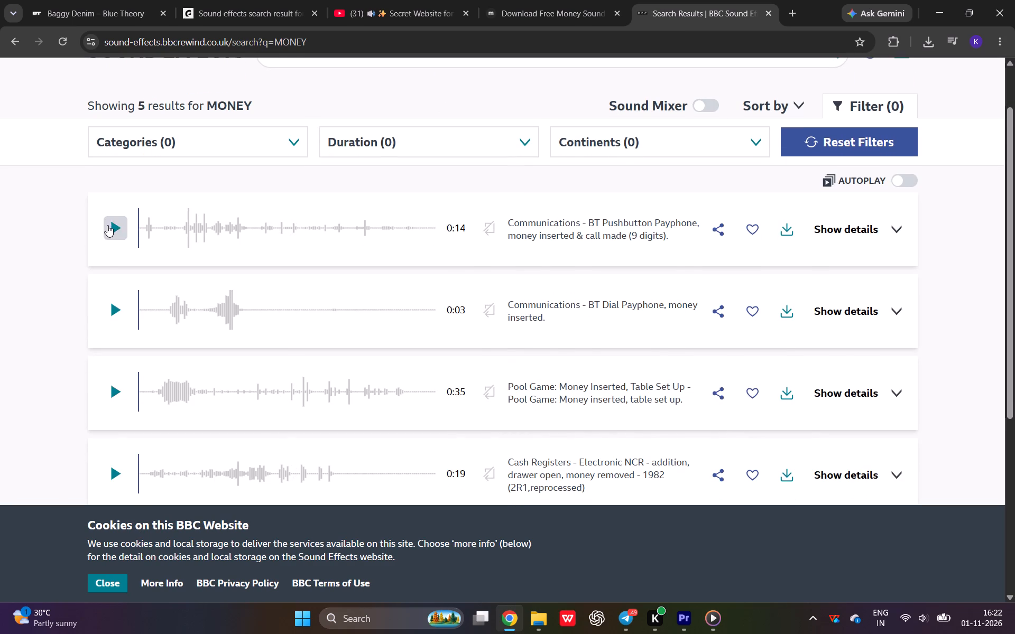
scroll(230, 236, down, 6)
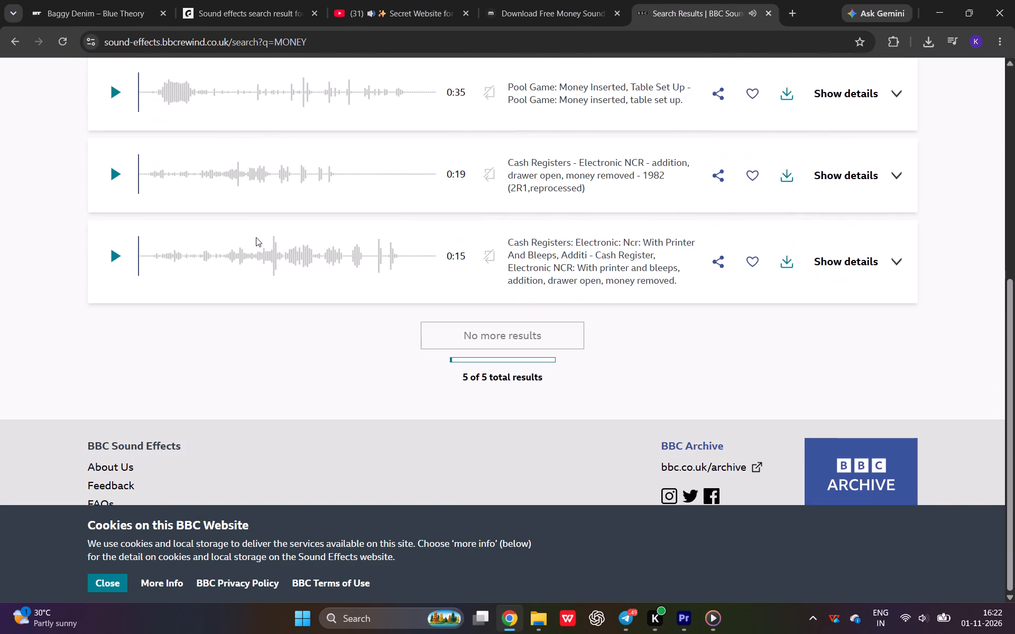
scroll(256, 237, down, 1)
scroll(256, 237, up, 7)
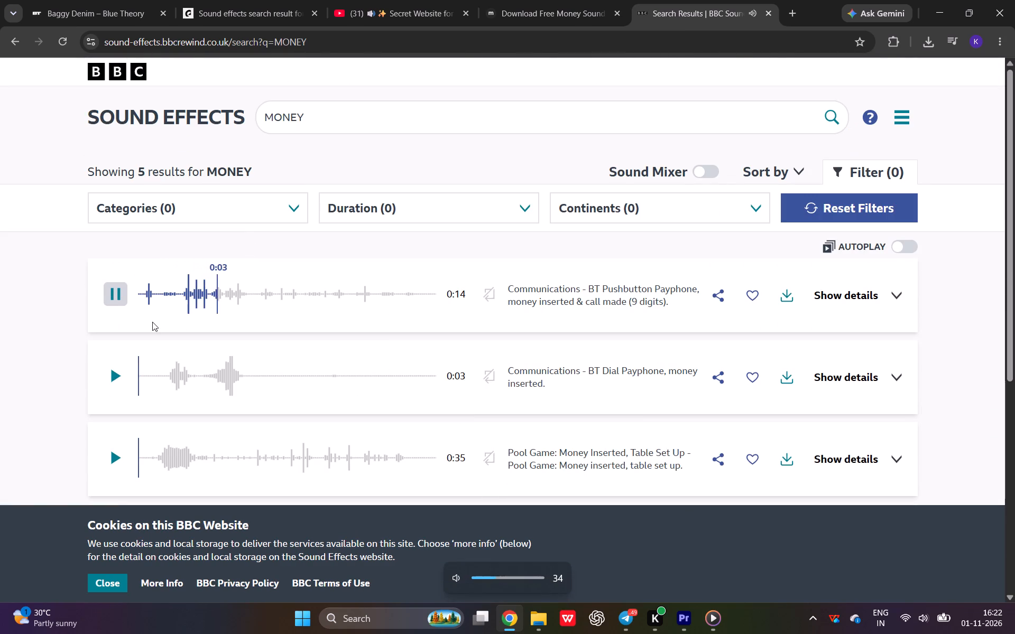
click(121, 371)
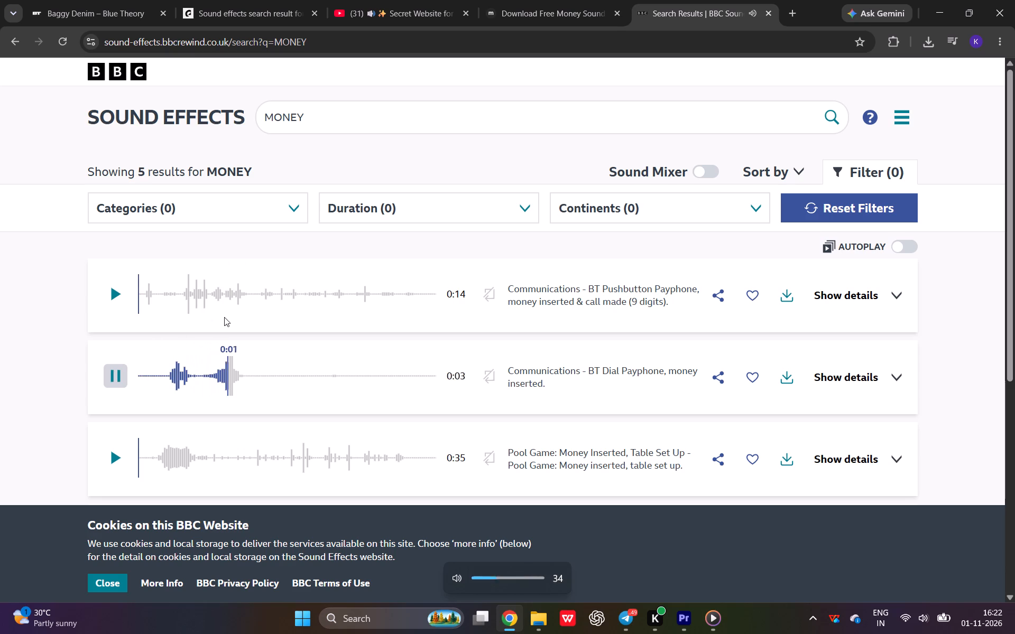
scroll(226, 317, down, 1)
click(113, 386)
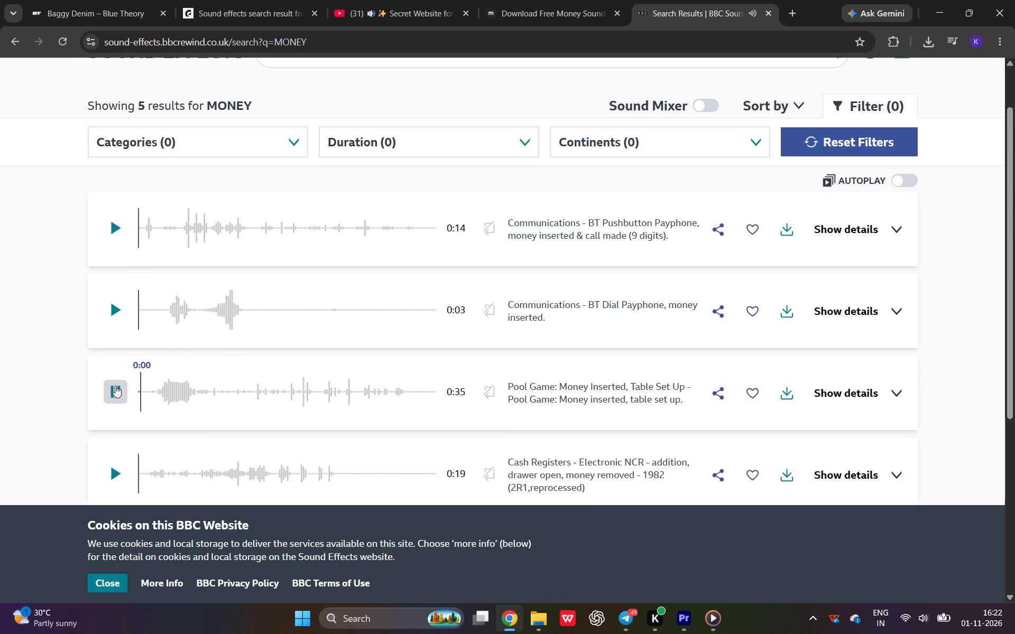
scroll(122, 390, down, 1)
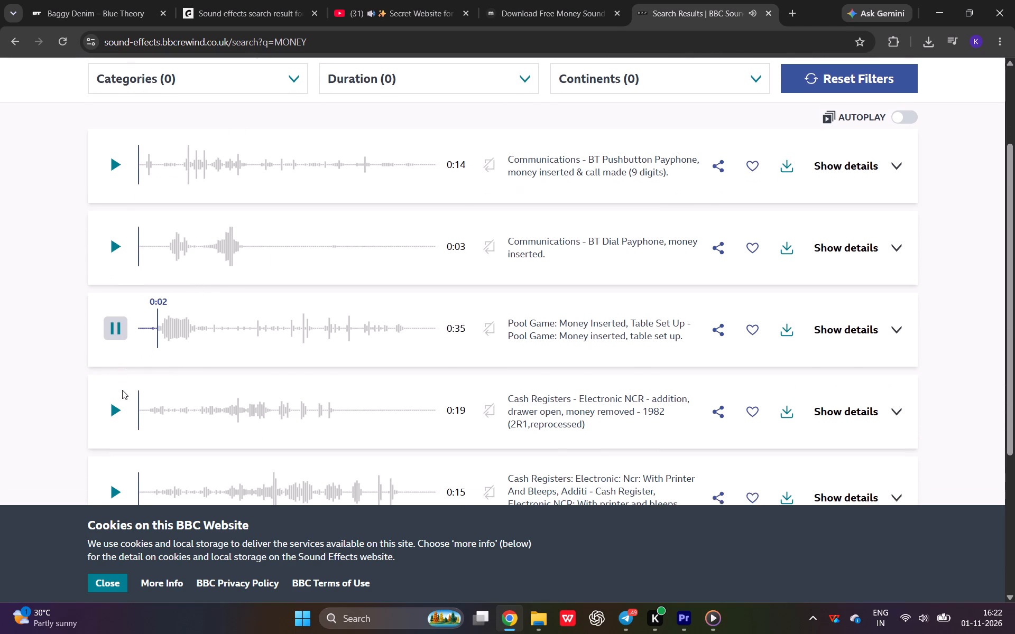
click(121, 403)
scroll(182, 365, down, 1)
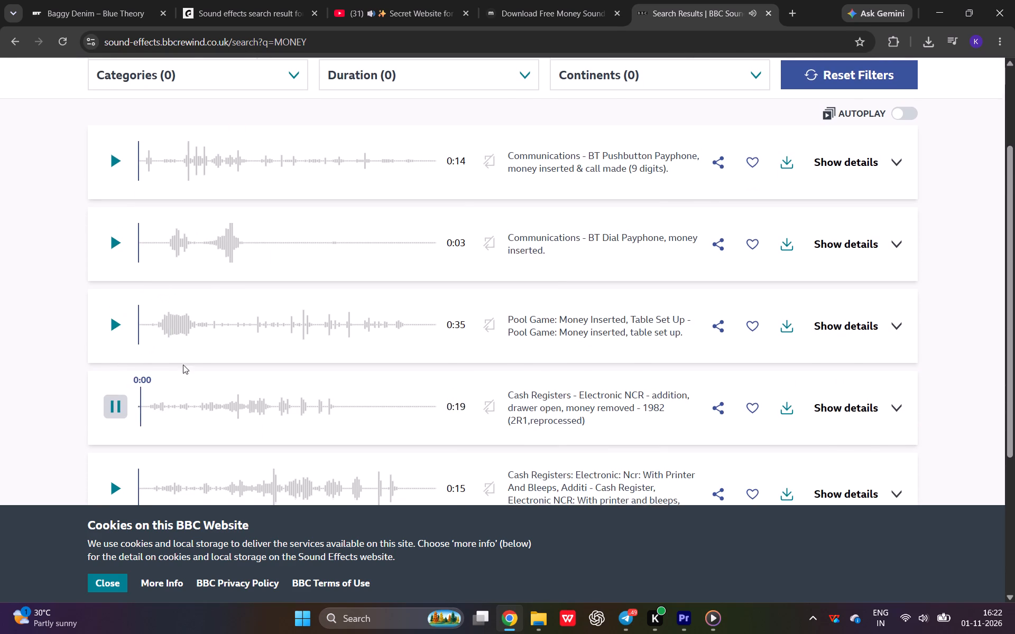
scroll(183, 365, down, 1)
click(104, 364)
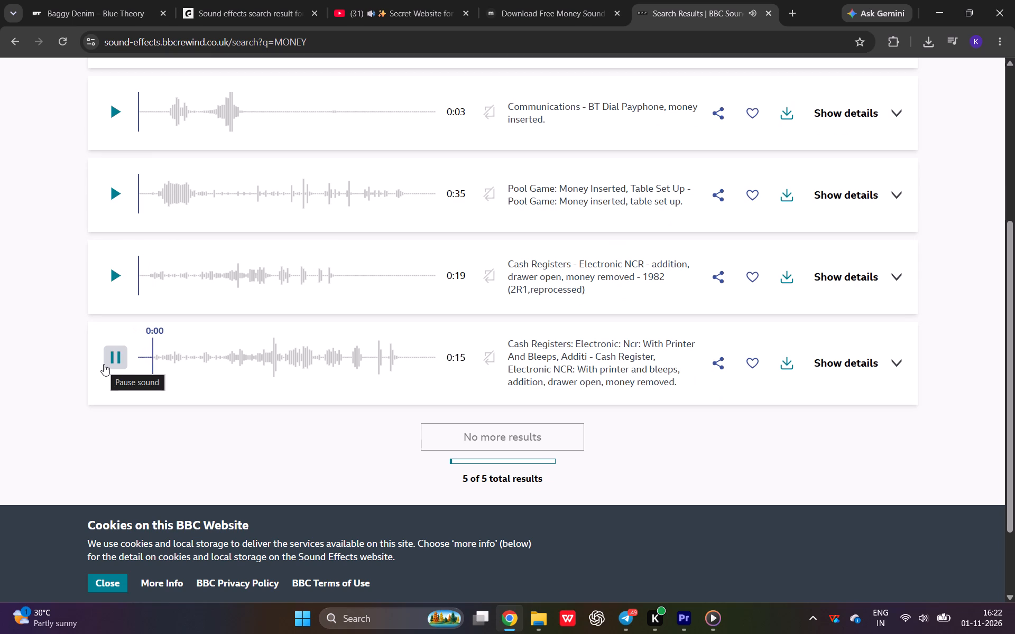
Search BBC Sound Effects for CASH and audition the Cash dispenser operating sound.
scroll(166, 316, up, 9)
drag(423, 107, 209, 142)
text(CASH)
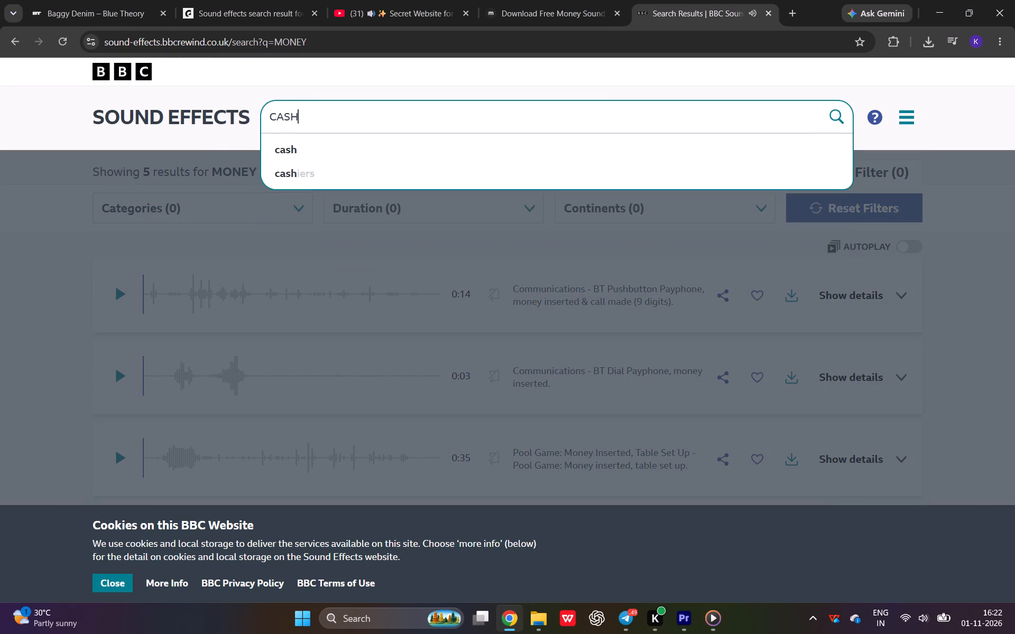
key(Return)
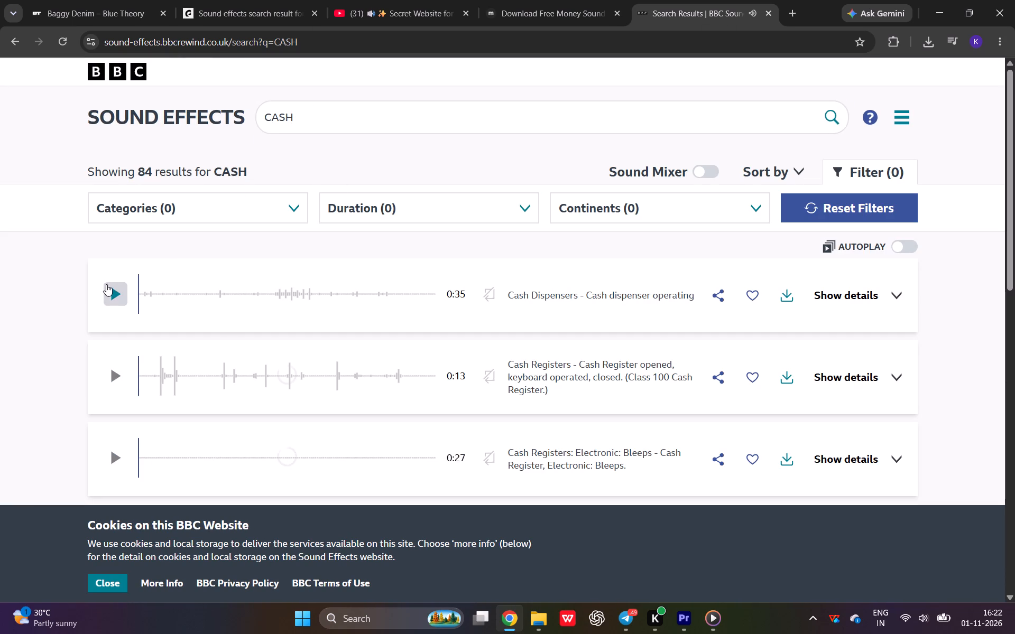
click(106, 289)
Switch to the Mixkit page, search its sound effects for CASH and look through the results.
click(585, 0)
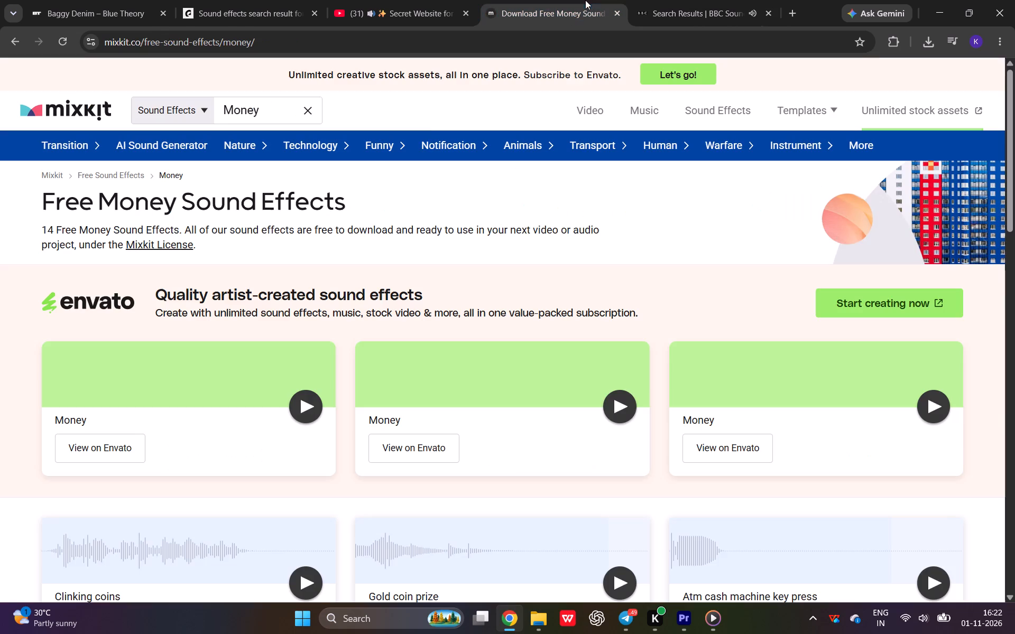
drag(276, 111, 180, 120)
text(CASH)
key(Return)
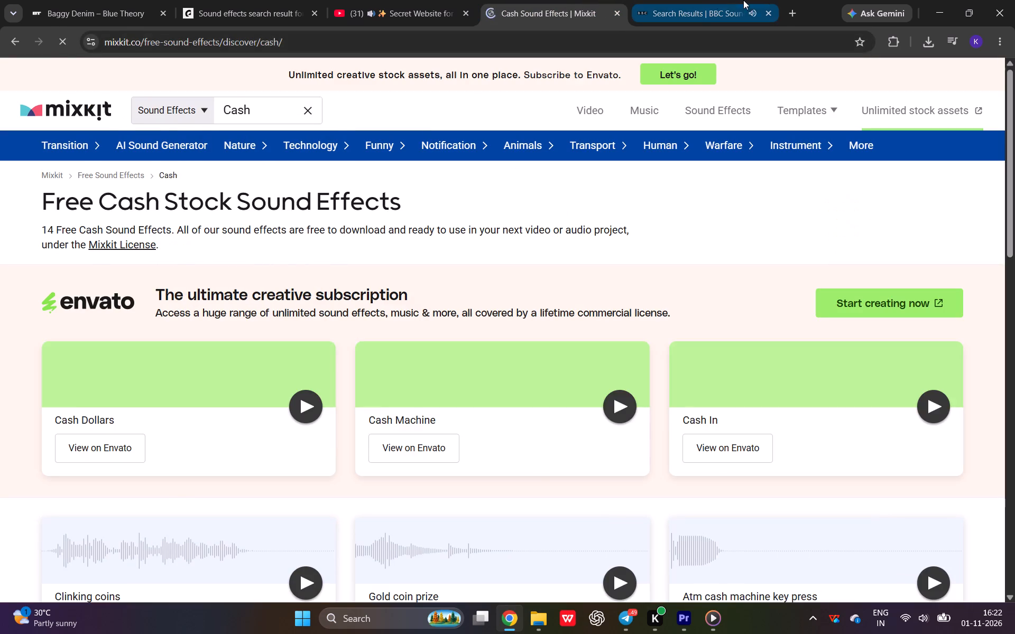
click(749, 0)
click(521, 0)
scroll(228, 313, down, 3)
scroll(229, 312, up, 1)
Return to BBC Sound Effects, search for PRIZE POOL and audition the first four sounds.
click(724, 0)
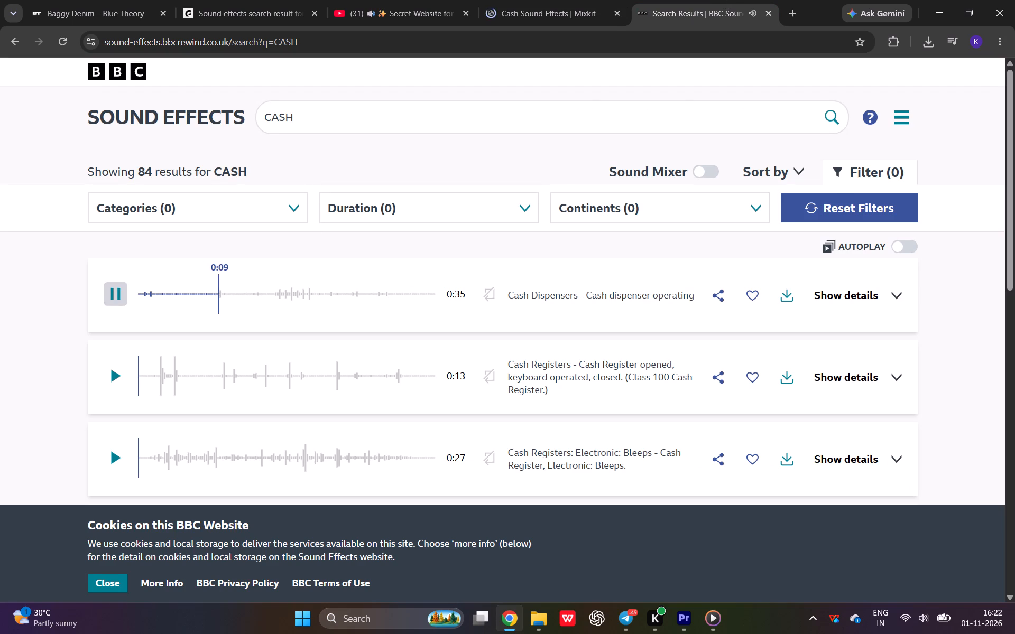
drag(384, 100, 210, 111)
text(PRIZE POOL)
key(Return)
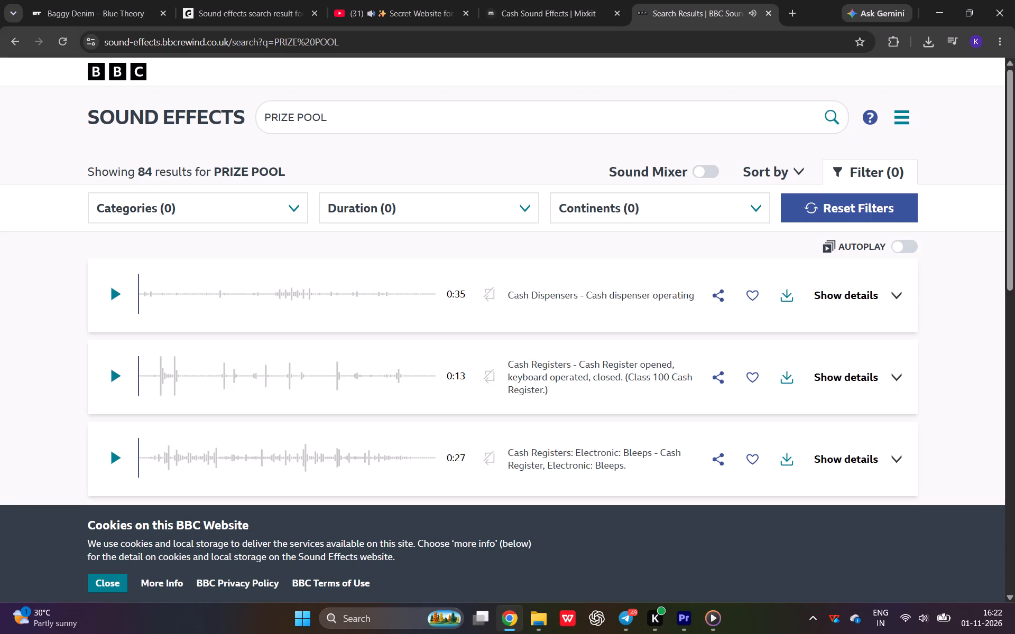
click(105, 285)
scroll(141, 318, down, 1)
click(116, 301)
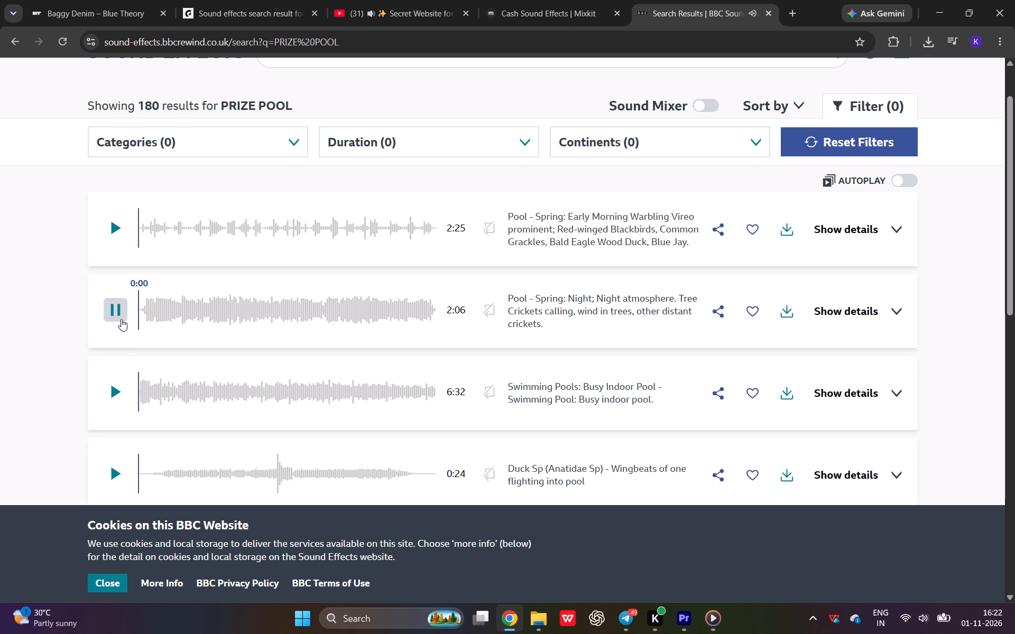
click(123, 386)
scroll(129, 380, down, 3)
click(130, 283)
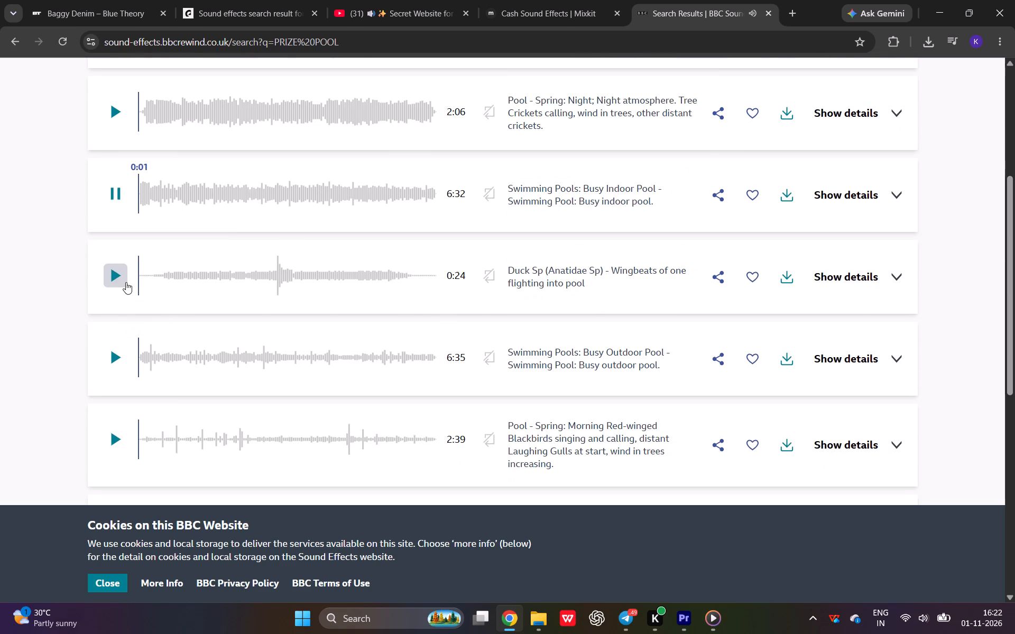
click(126, 282)
Search BBC Sound Effects for PRIZE MONEY and audition the BT Pushbutton Payphone and BT Dial Payphone sounds.
scroll(486, 267, up, 15)
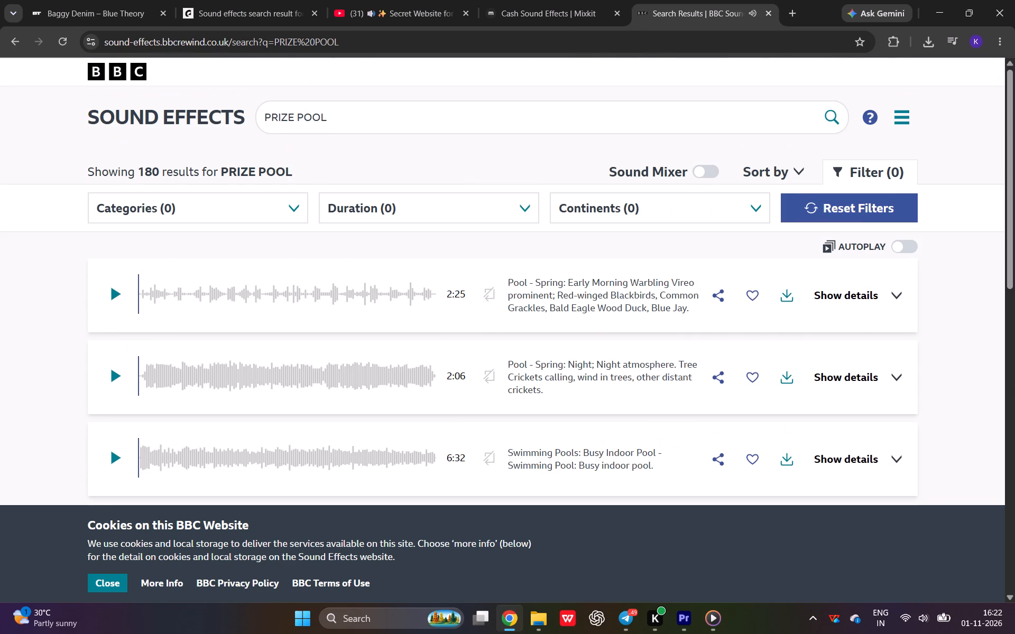
drag(440, 113, 303, 113)
text(MONEY)
key(Return)
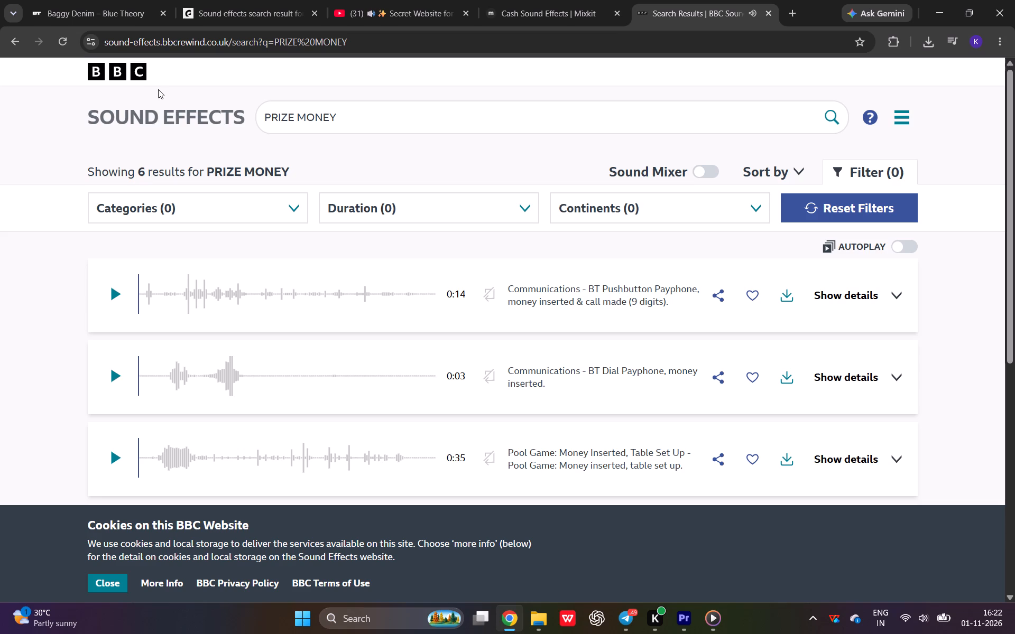
click(110, 300)
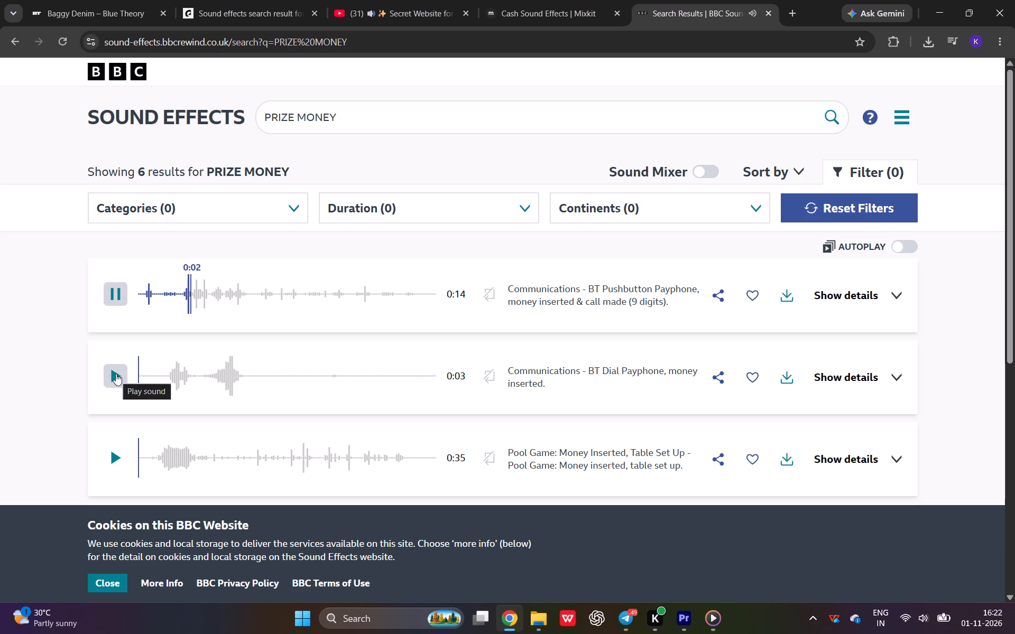
click(116, 374)
scroll(201, 351, down, 2)
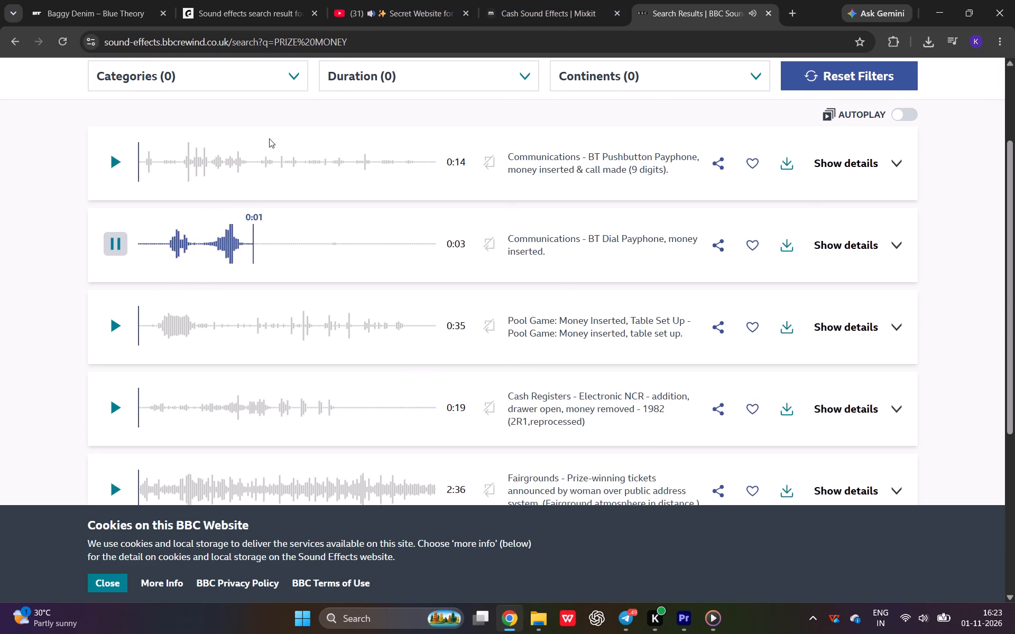
scroll(269, 138, up, 2)
click(122, 385)
Go back to the Mixkit page and search its sound effects for MONEY.
click(421, 0)
click(613, 0)
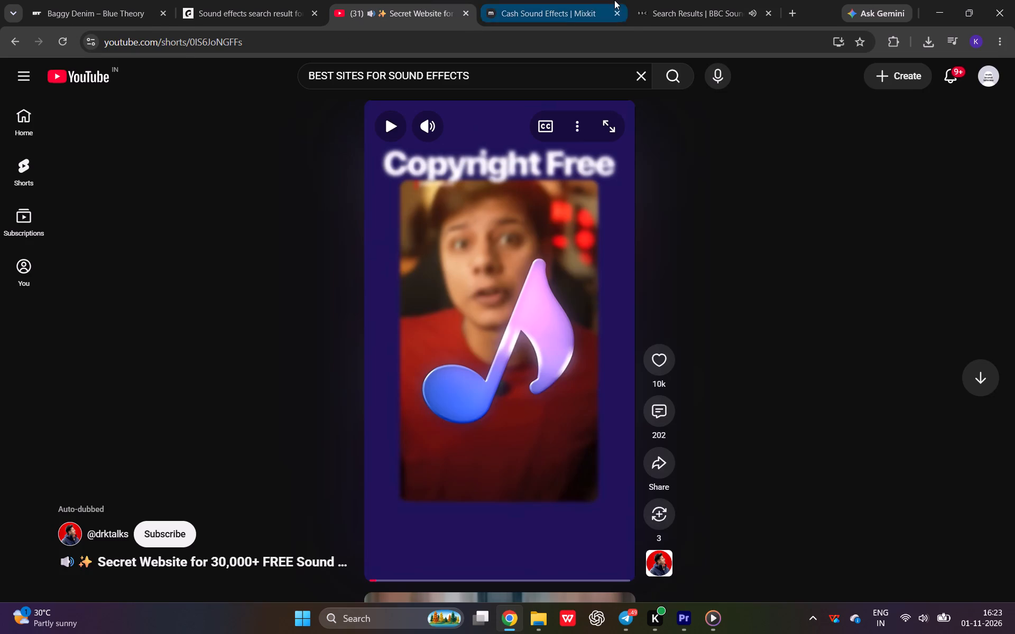
scroll(391, 273, up, 4)
scroll(346, 276, up, 3)
drag(270, 109, 82, 123)
click(291, 232)
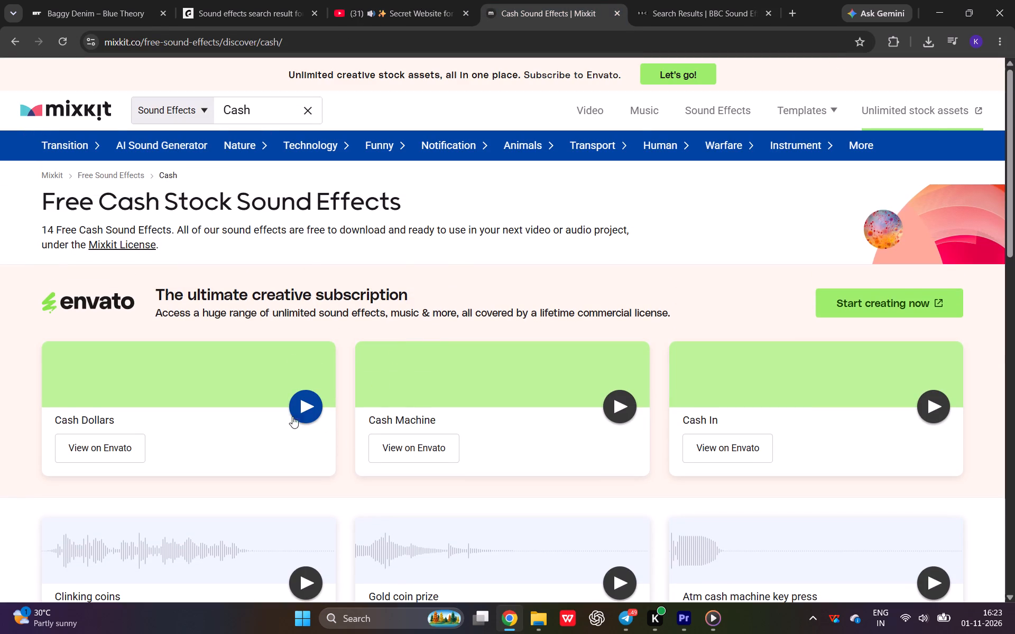
drag(271, 110, 163, 121)
text(MONEY)
key(Return)
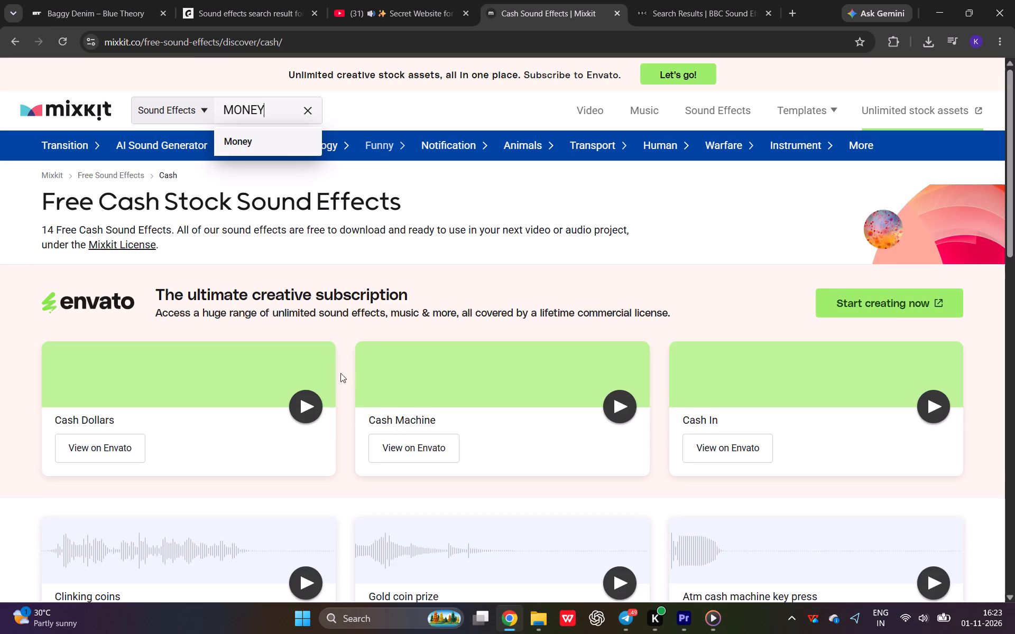
Audition the Clinking coins and Gold coin prize sounds among Mixkit's money sound effects.
scroll(338, 377, down, 1)
scroll(357, 307, down, 4)
click(311, 332)
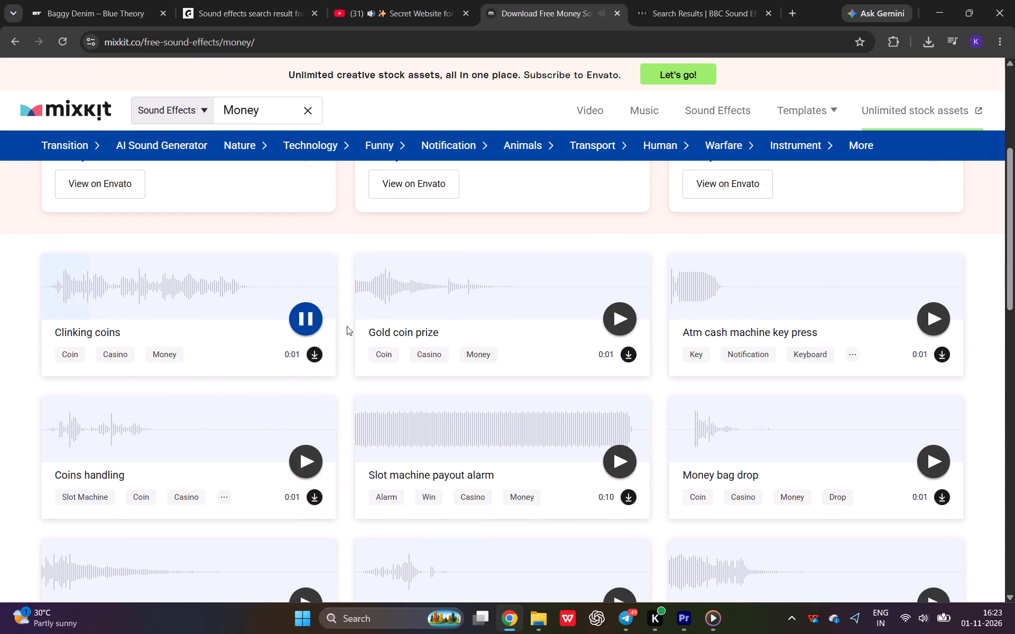
scroll(425, 279, up, 1)
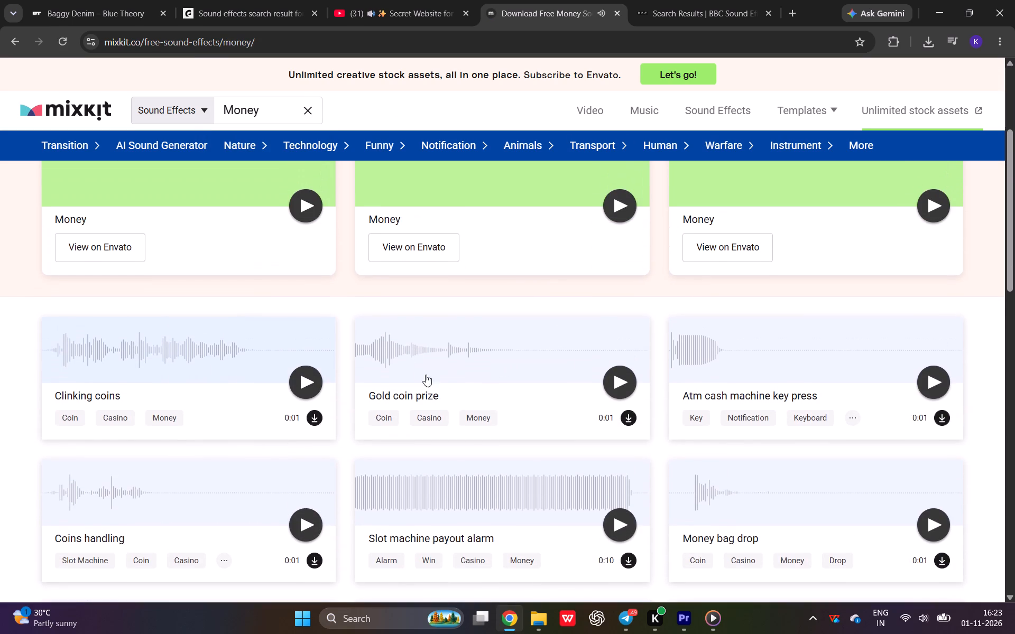
click(636, 396)
click(629, 391)
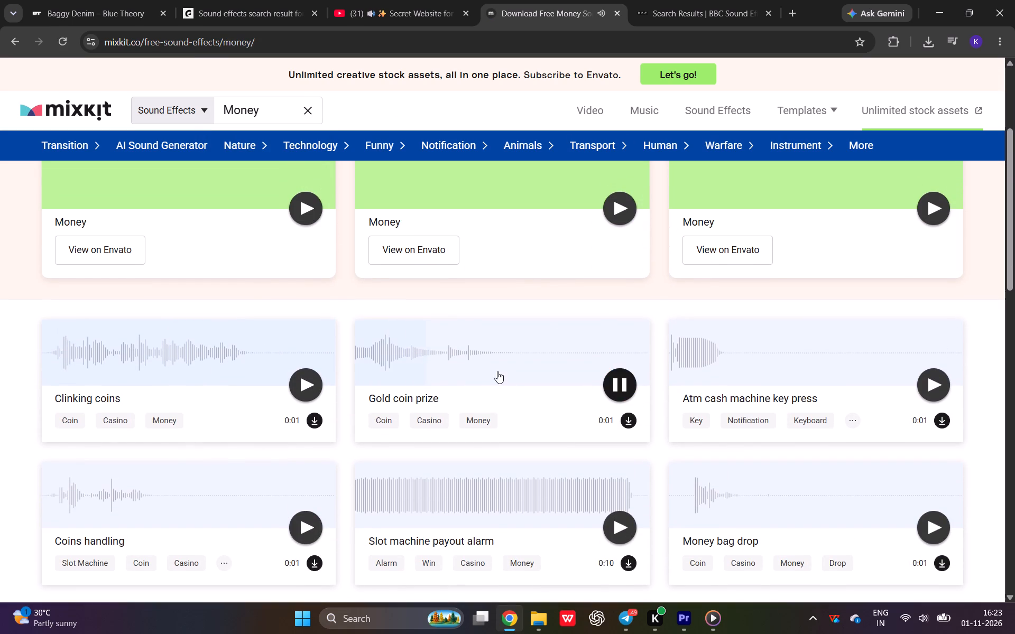
Search Mixkit sound effects for PRIZE and audition Payout award, Bonus collect award, War award hit and Payout award ding.
scroll(522, 378, up, 4)
scroll(389, 195, up, 2)
drag(290, 109, 213, 123)
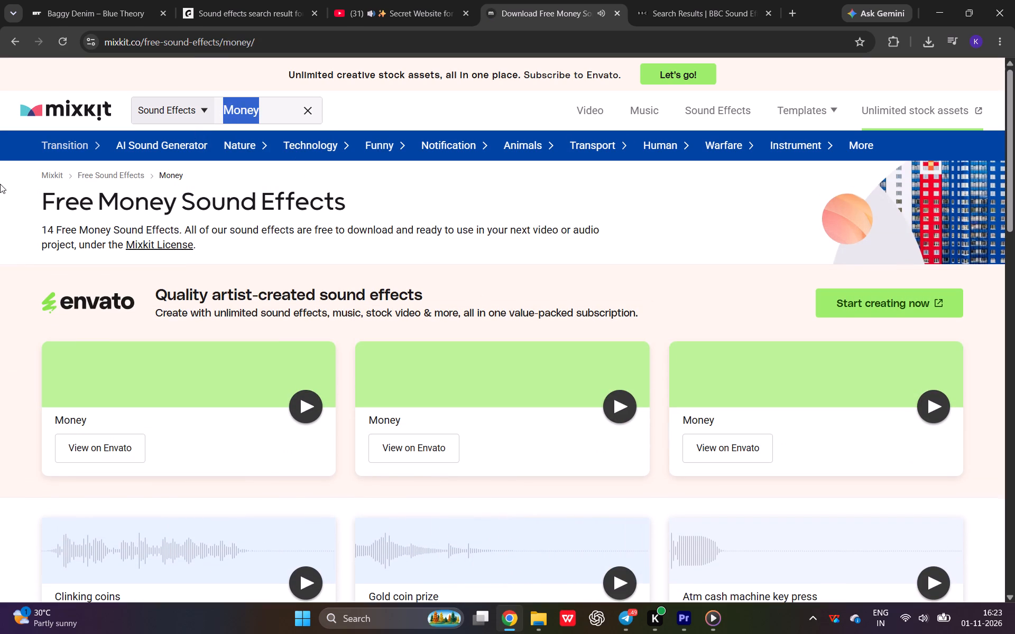
text(PRIZE)
key(Return)
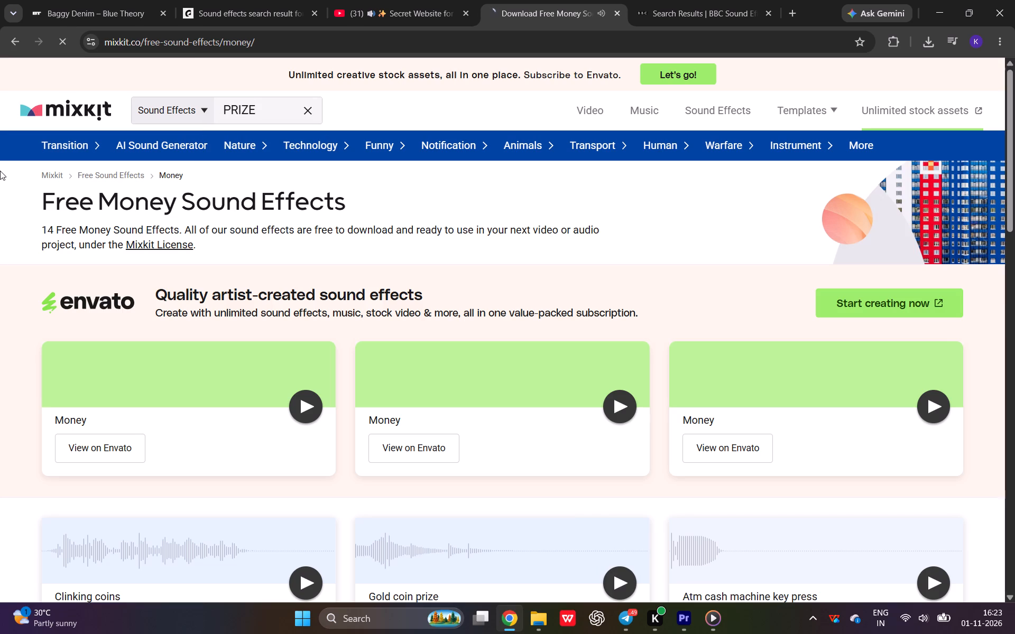
scroll(291, 411, down, 3)
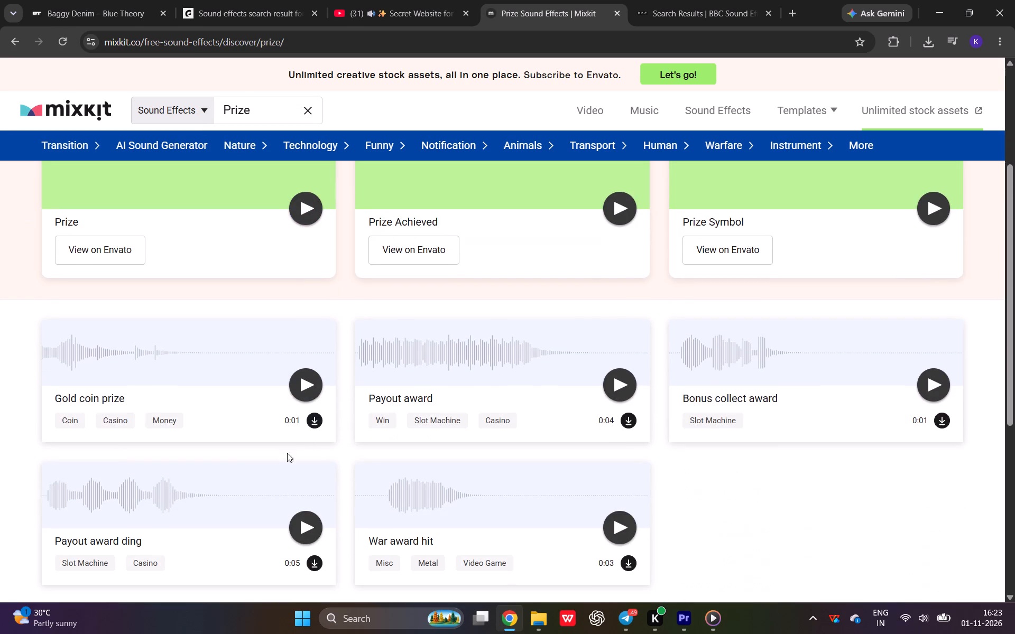
click(612, 377)
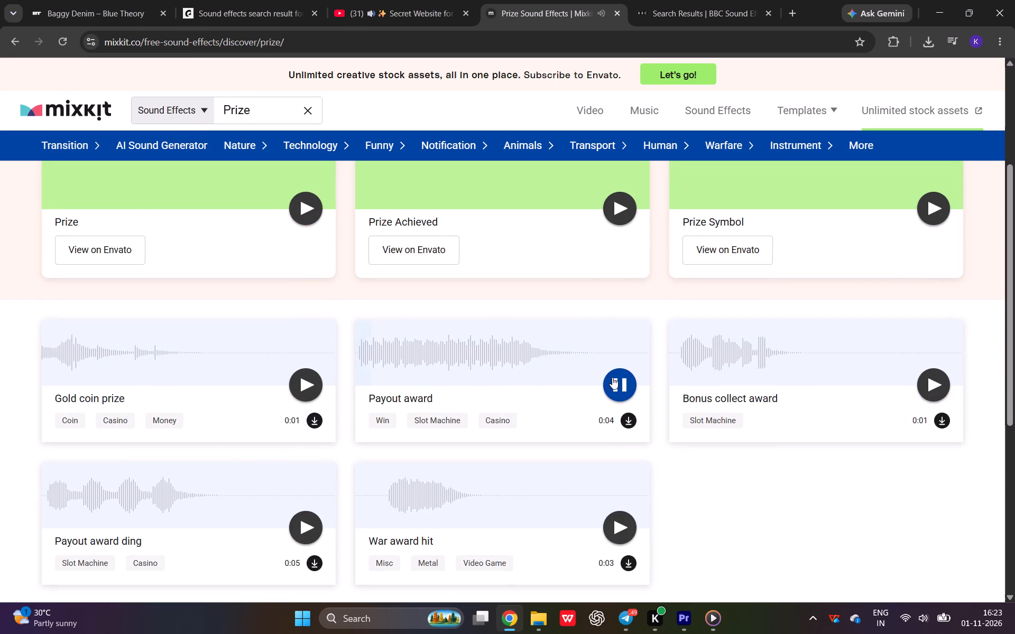
click(945, 389)
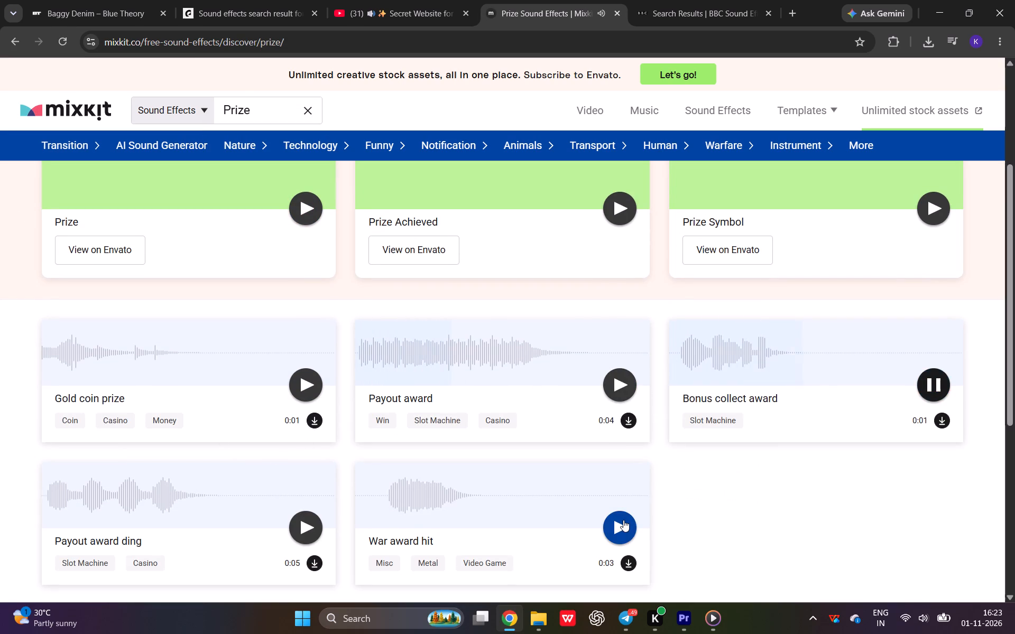
click(623, 520)
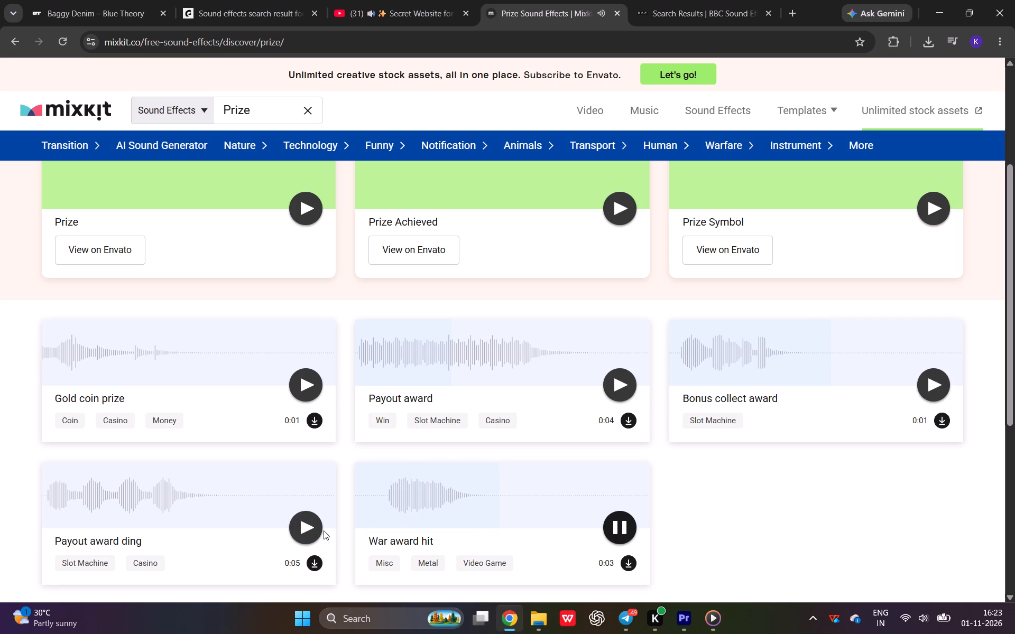
click(316, 530)
scroll(337, 329, up, 4)
scroll(357, 359, down, 2)
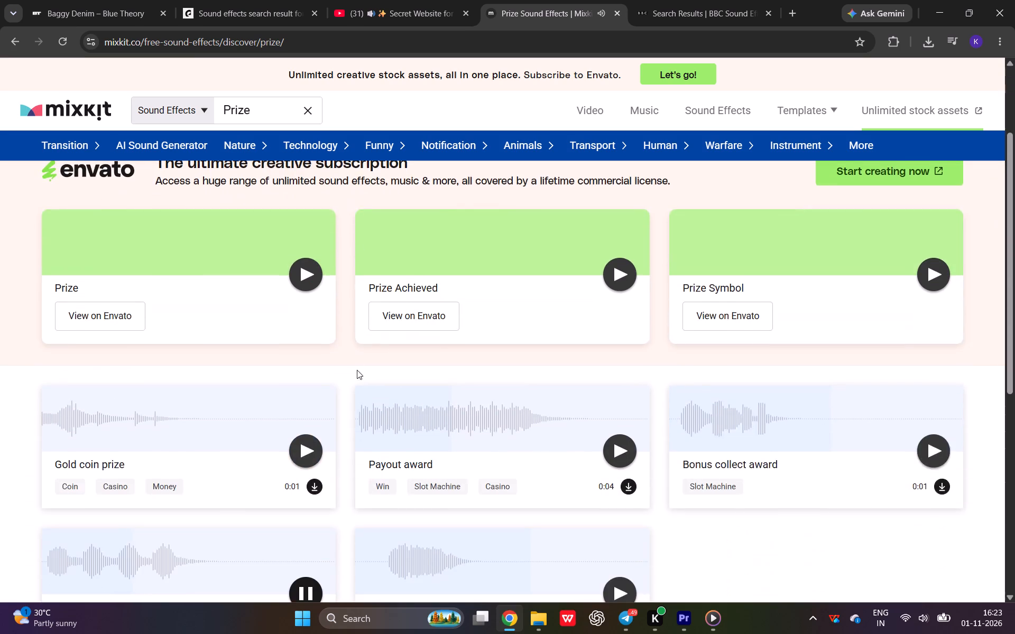
scroll(347, 377, down, 3)
click(302, 400)
scroll(533, 137, up, 2)
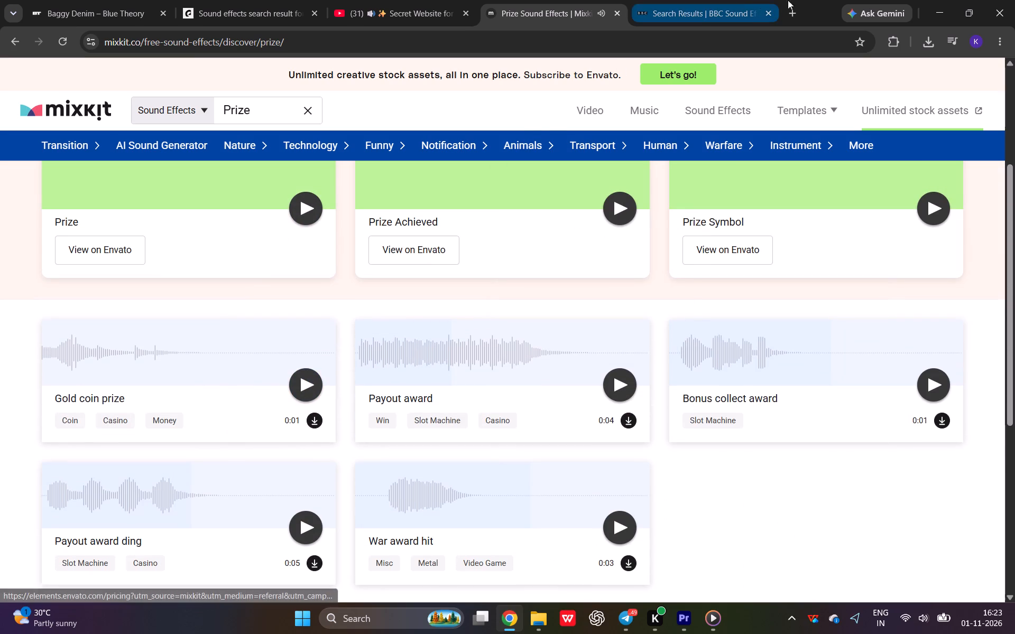
In a new browser tab, search Google for PRIZE MONEY SOUND EFFECT and open the Pixabay prize sound effects result.
click(783, 13)
click(789, 11)
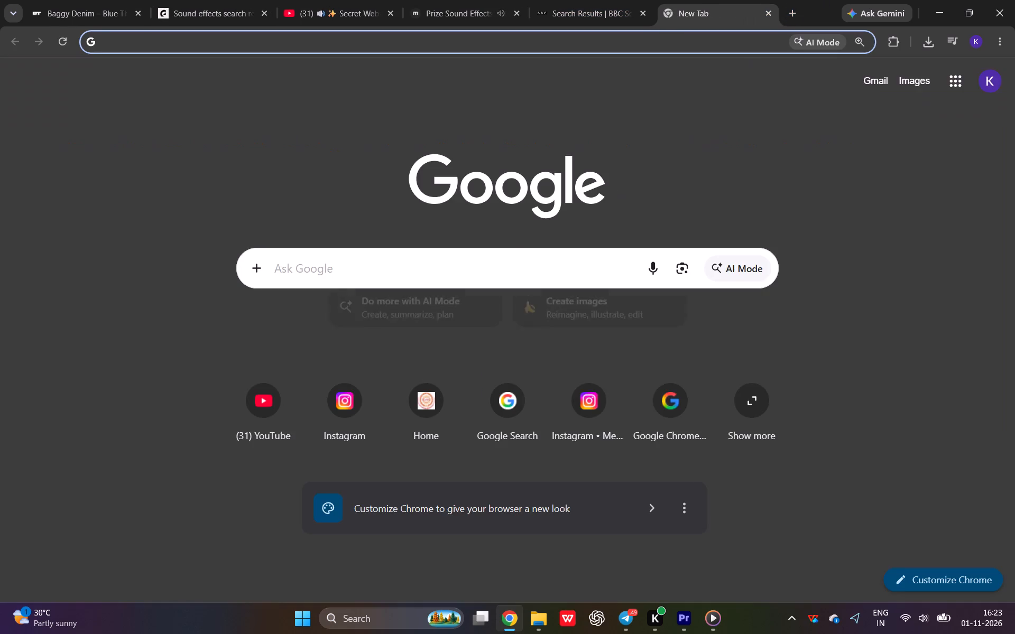
click(422, 267)
text(PRIZE MONEY SOUND EFFECR)
key(BackSpace)
key(BackSpace)
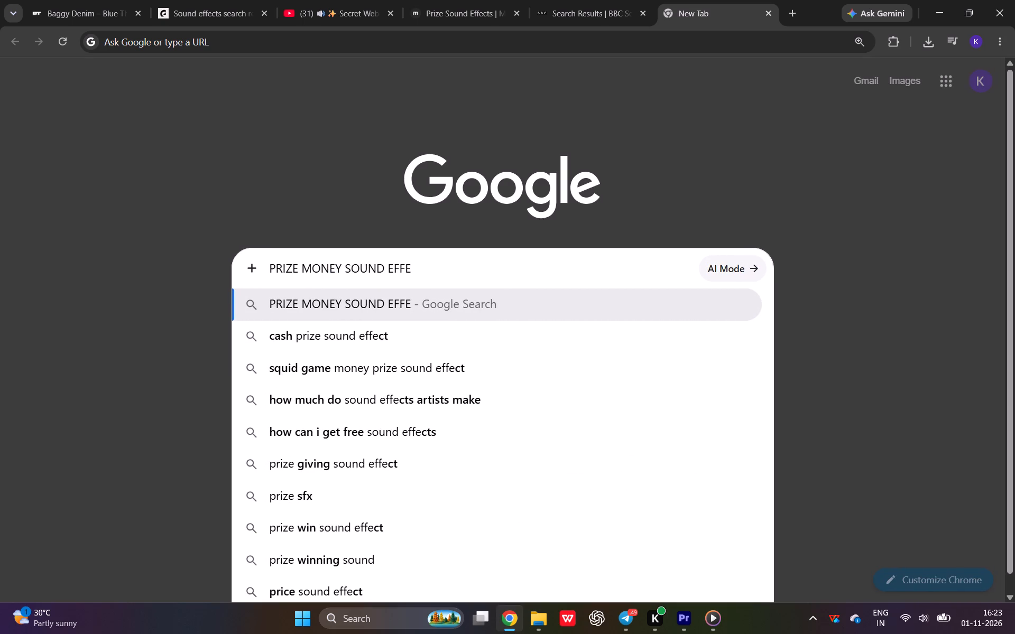
key(BackSpace)
key(BackSpace)
key(d)
key(BackSpace)
text(FECT)
key(Return)
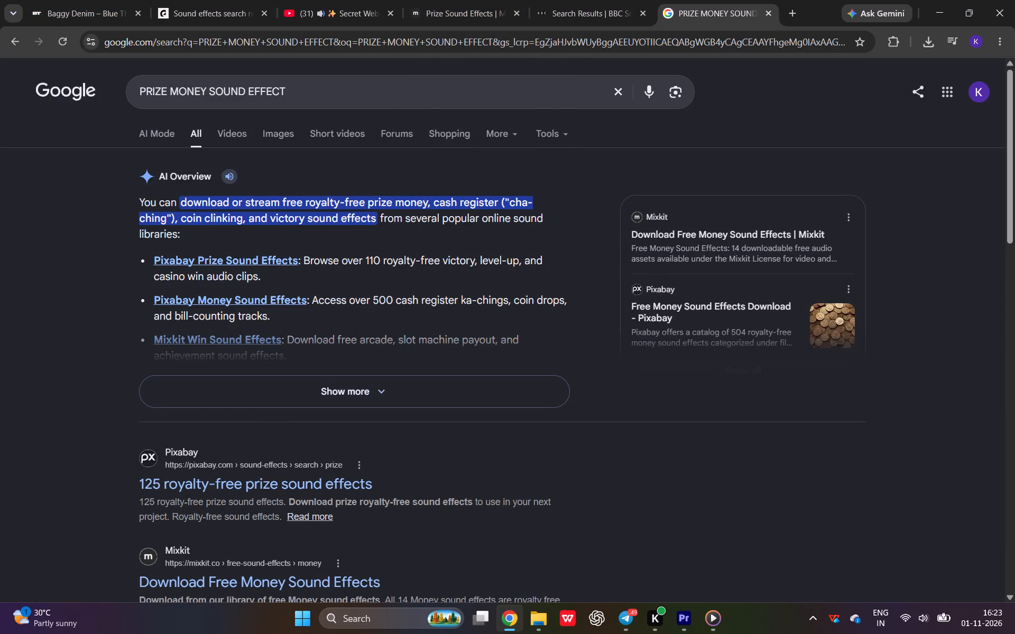
click(260, 486)
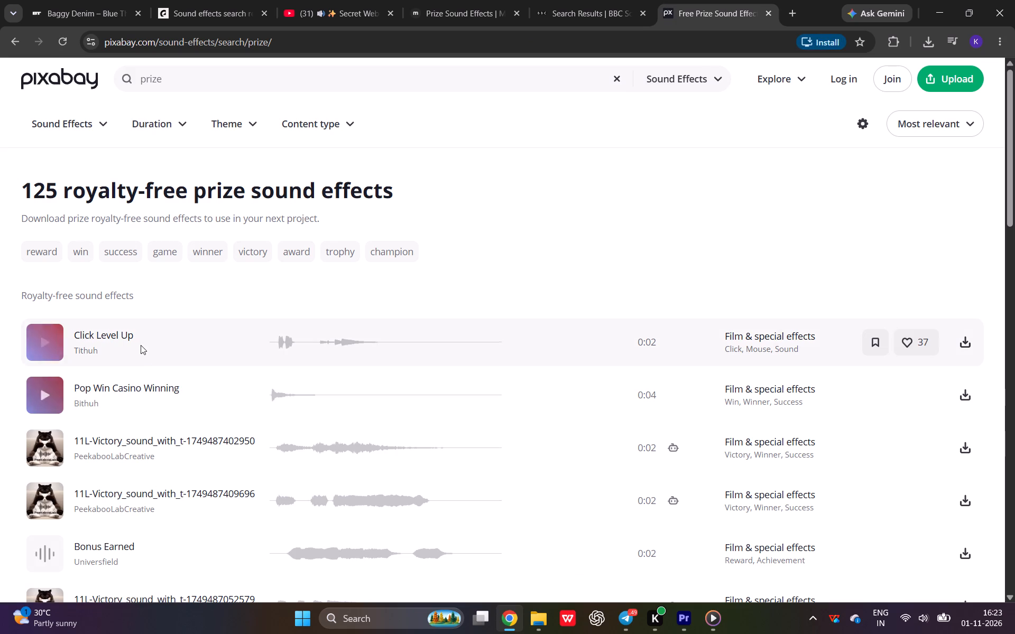
Download the Click Level Up sound from the Pixabay prize results and audition it.
click(966, 344)
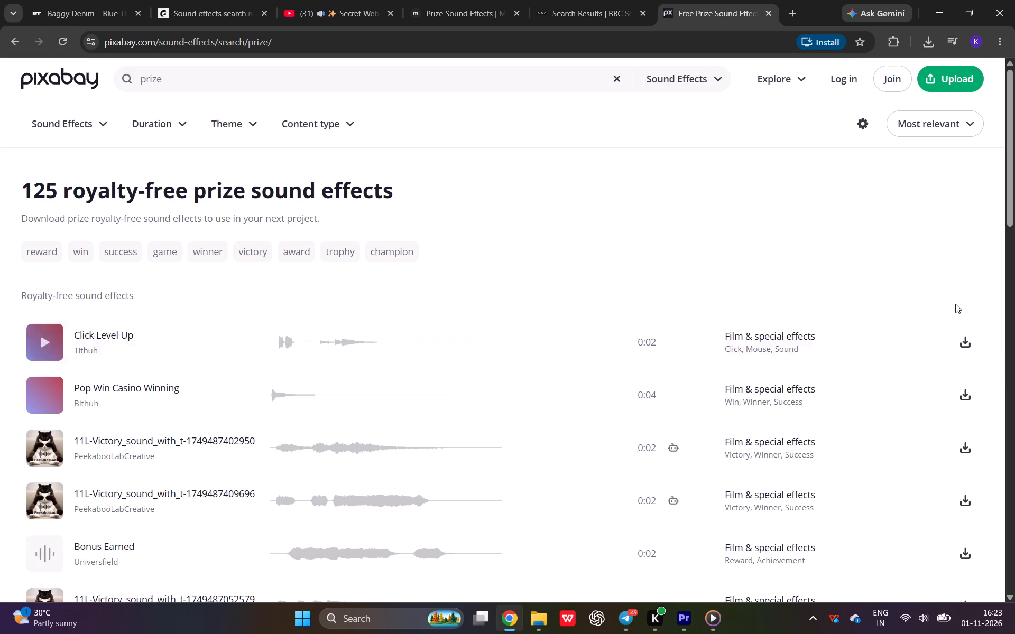
click(42, 337)
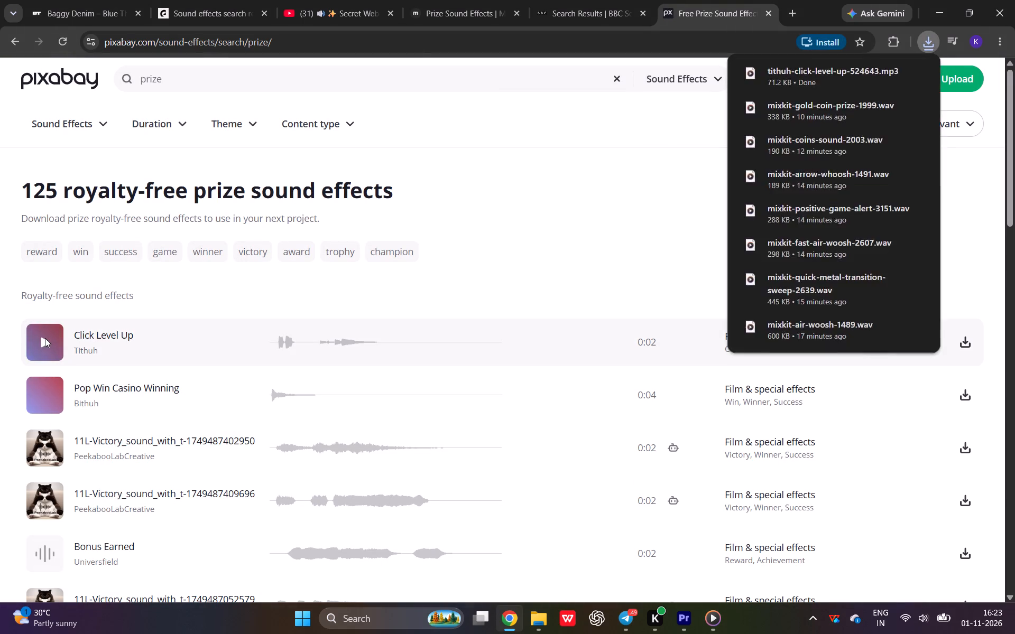
click(45, 338)
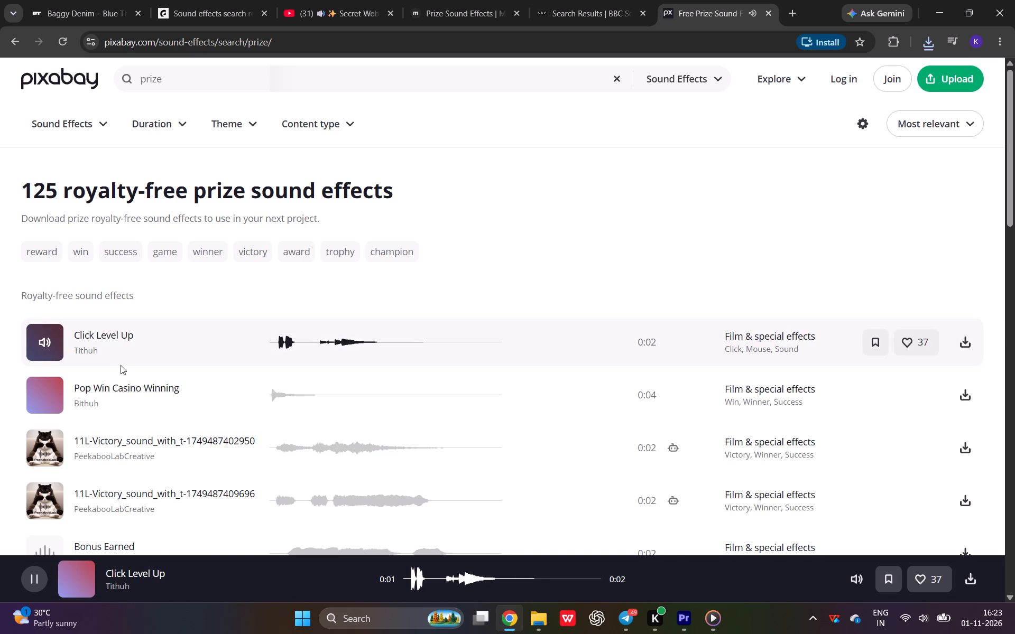
Search Pixabay sound effects for prize win and audition Pop Win Casino Winning, You Win SFX and three 11L-Victory sounds.
scroll(121, 365, down, 4)
scroll(275, 345, up, 4)
drag(418, 79, 377, 78)
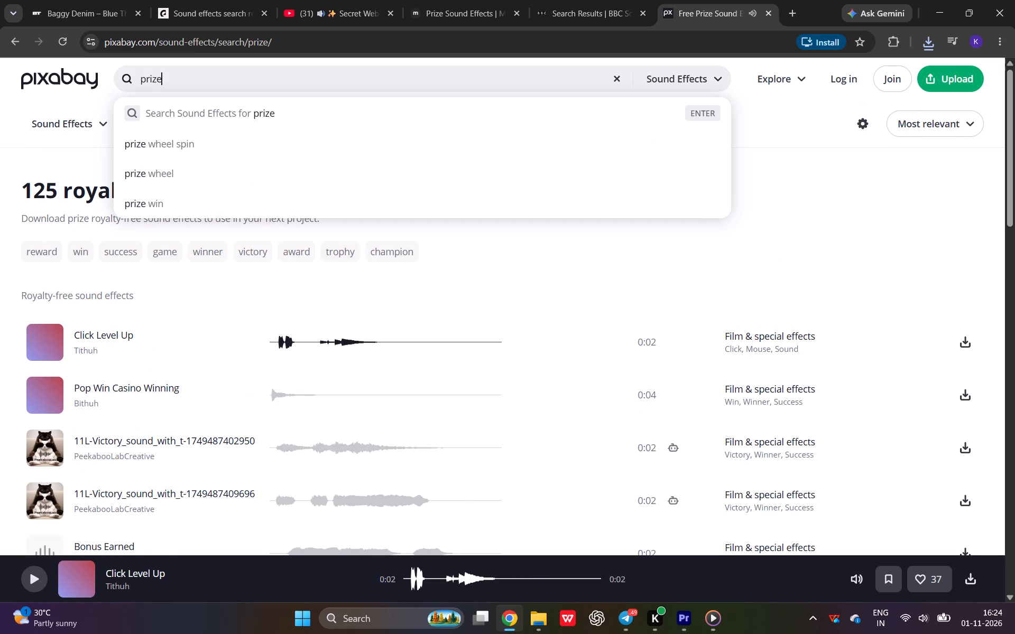
key(space)
click(214, 191)
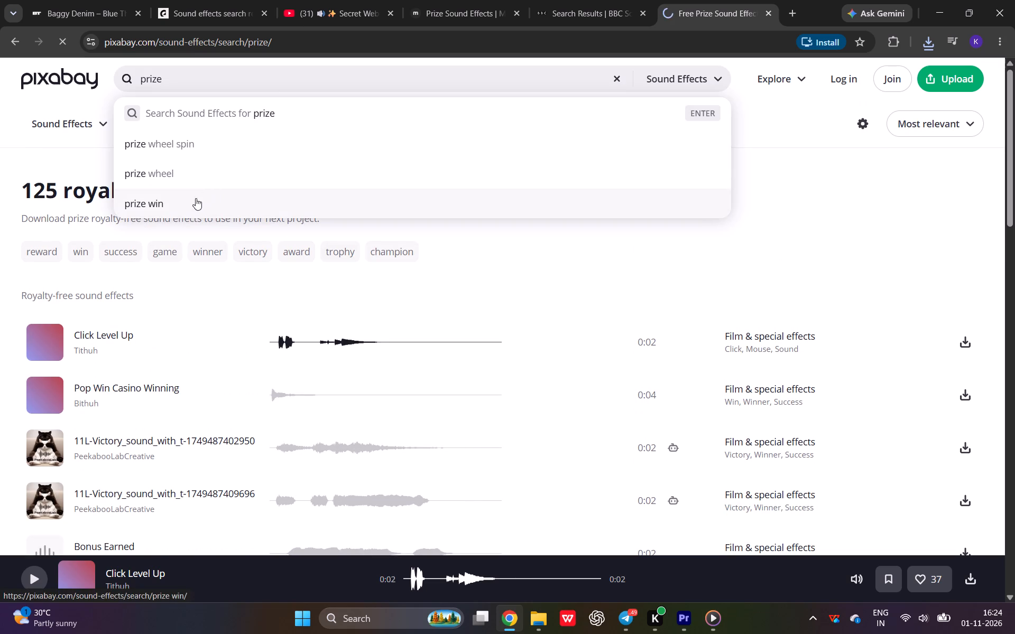
click(196, 198)
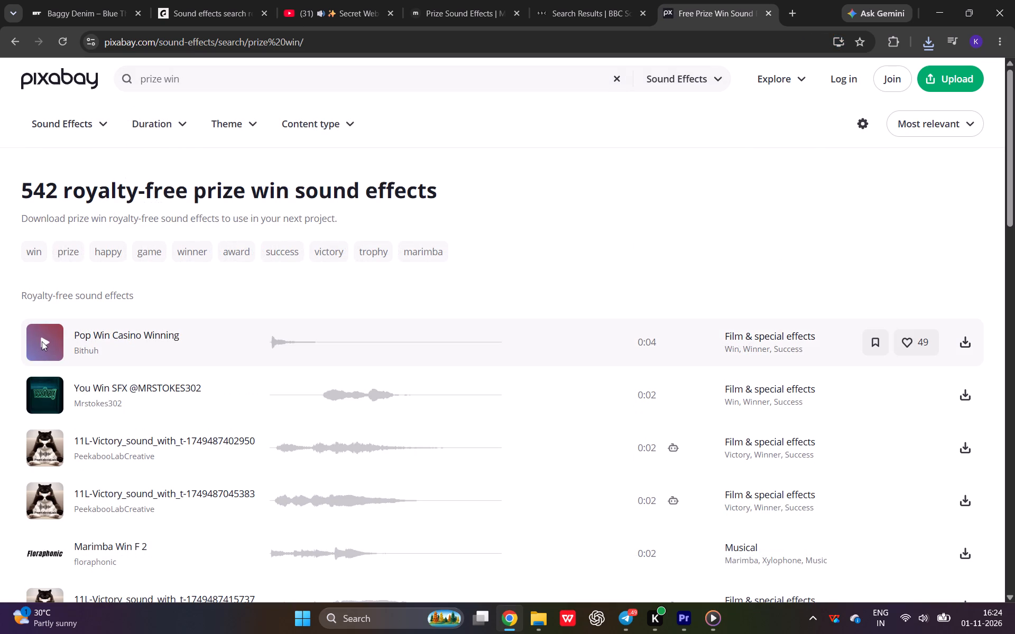
click(42, 341)
scroll(41, 341, down, 1)
click(41, 331)
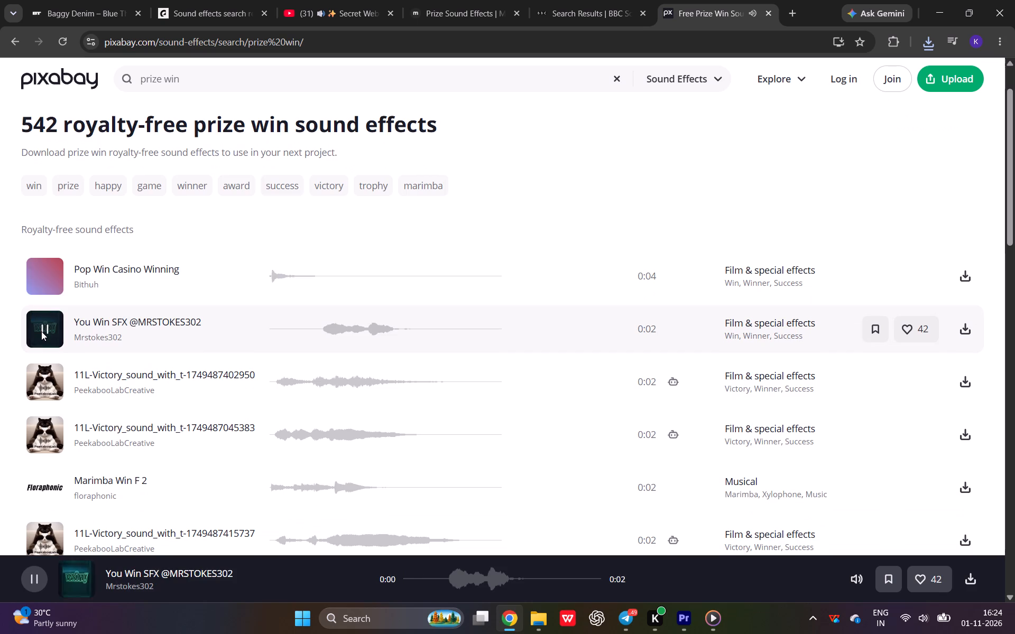
scroll(41, 331, down, 1)
click(44, 314)
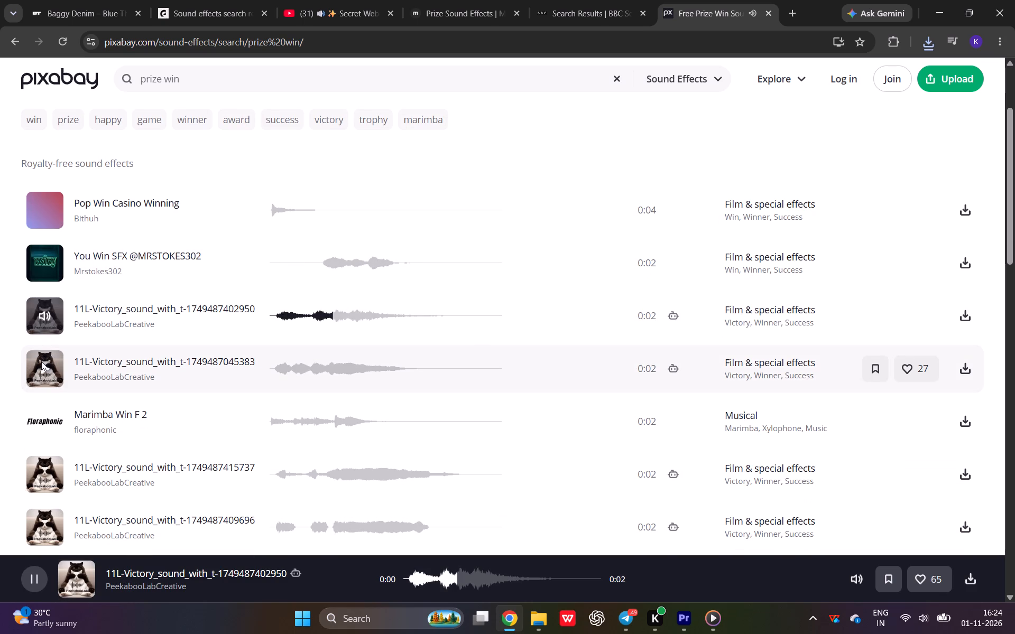
click(42, 363)
scroll(42, 363, down, 2)
click(43, 346)
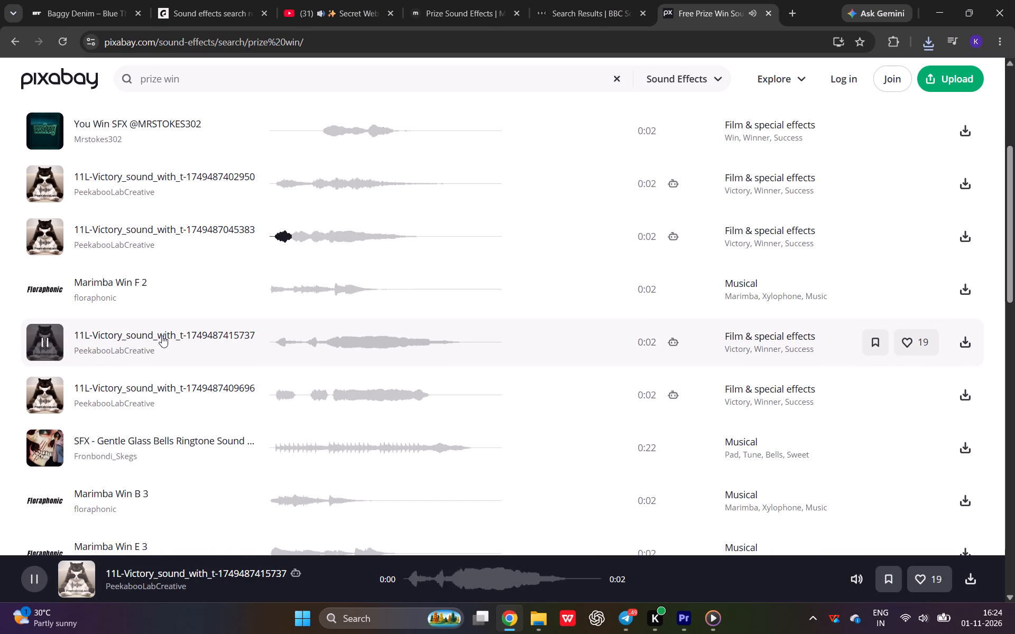
scroll(346, 337, down, 3)
Search Pixabay sound effects for MONEY and audition the som_matricula and Money Counter sounds.
scroll(336, 338, up, 9)
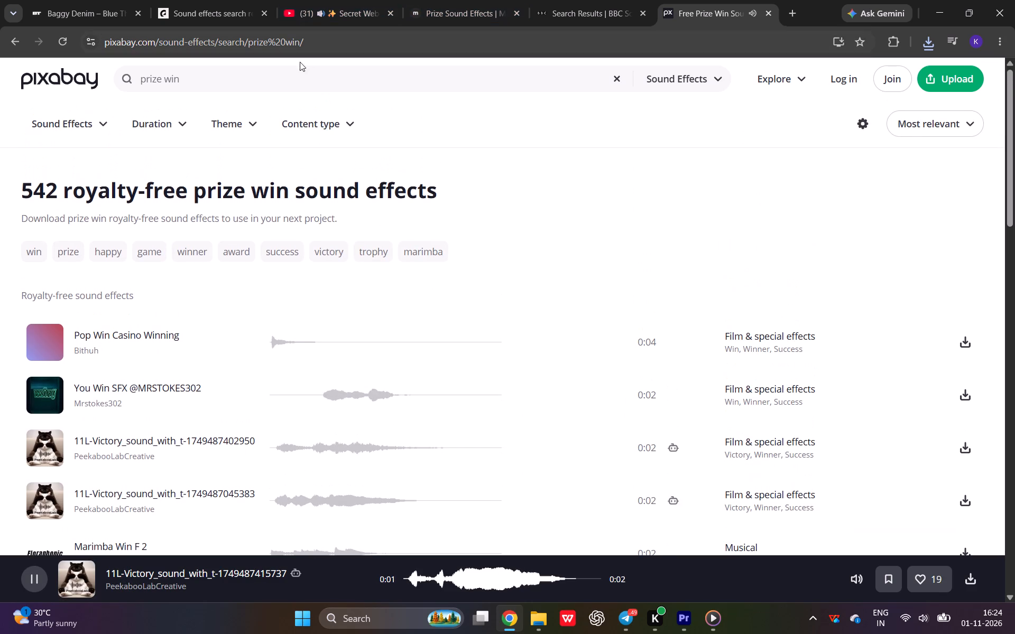
drag(289, 66, 0, 127)
text(MONEY)
key(Return)
click(227, 74)
drag(227, 74, 226, 75)
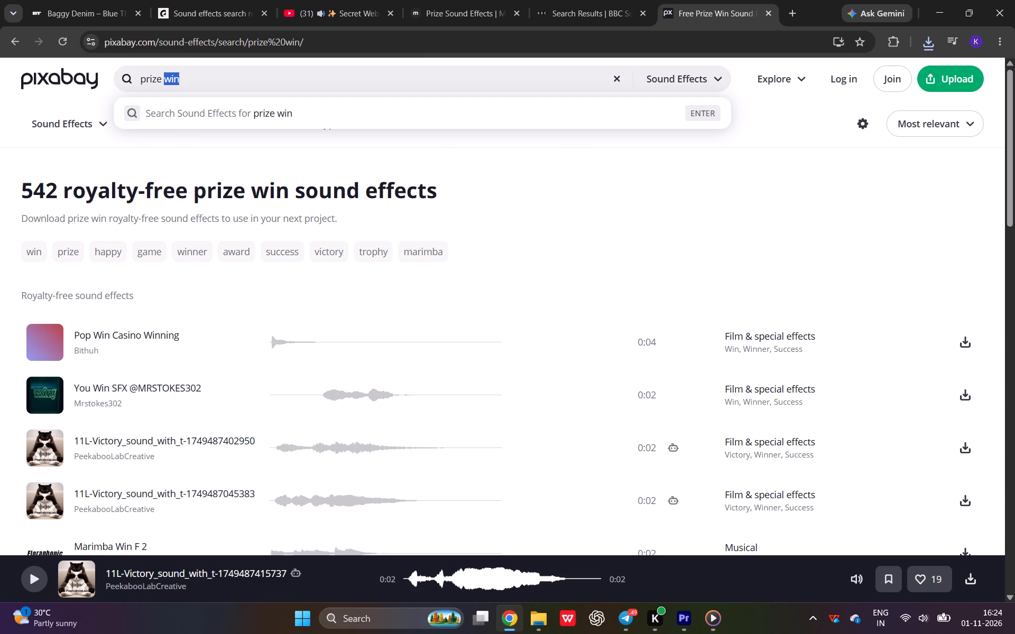
drag(226, 75, 64, 96)
text(MONEY)
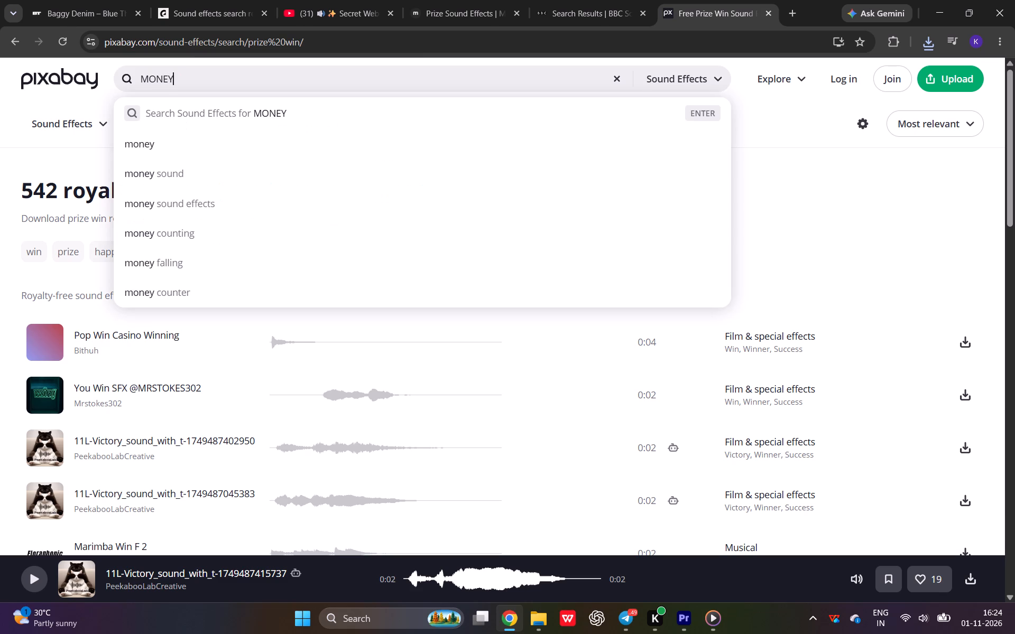
key(Return)
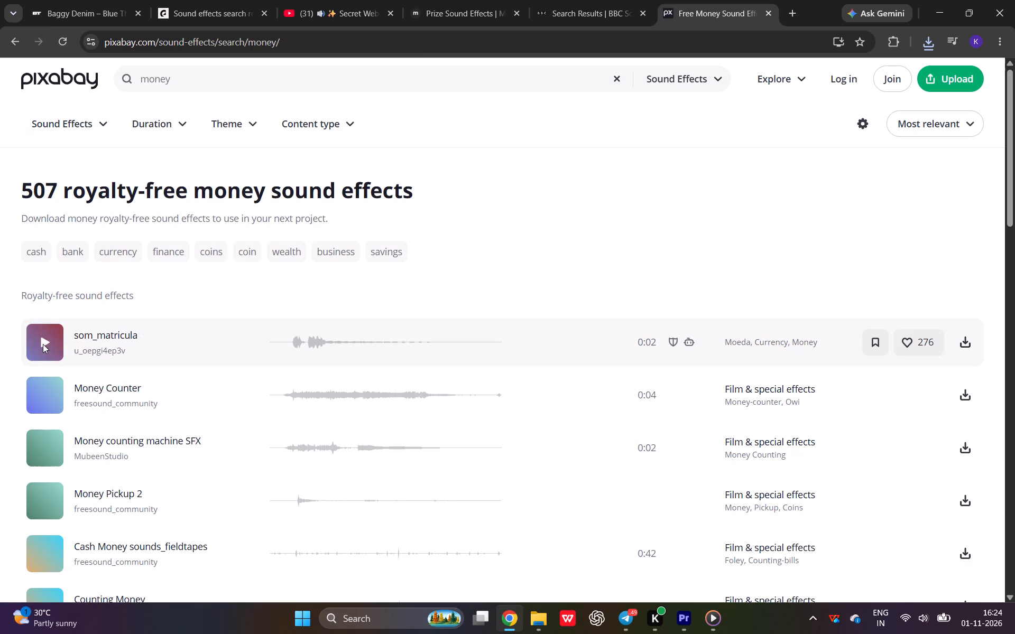
click(38, 341)
scroll(41, 346, down, 1)
click(43, 330)
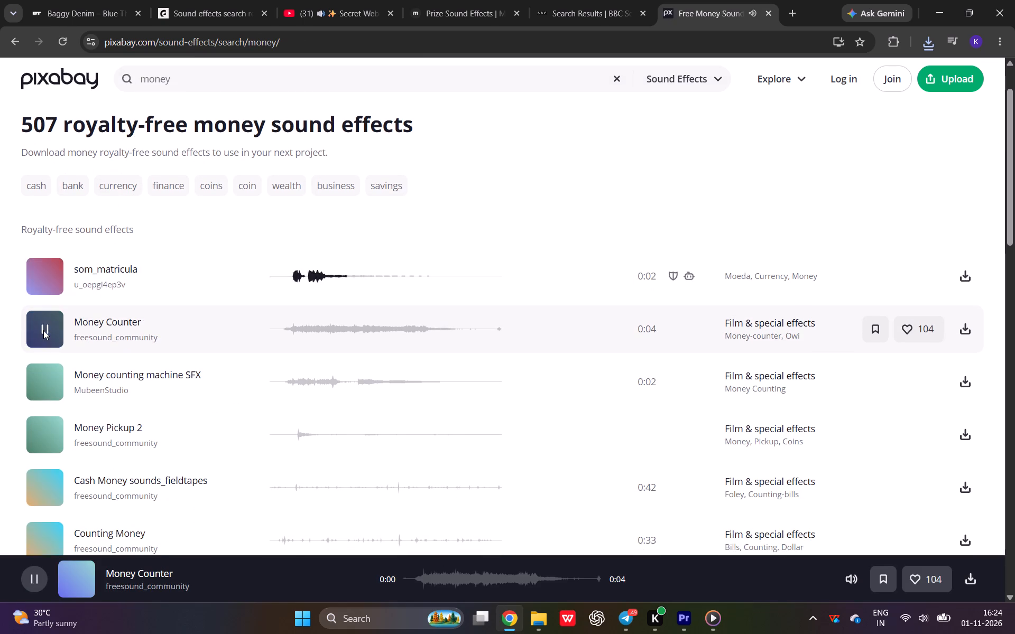
Download the som_matricula sound from the Pixabay money results and open the browser's recent download history.
click(962, 276)
click(965, 280)
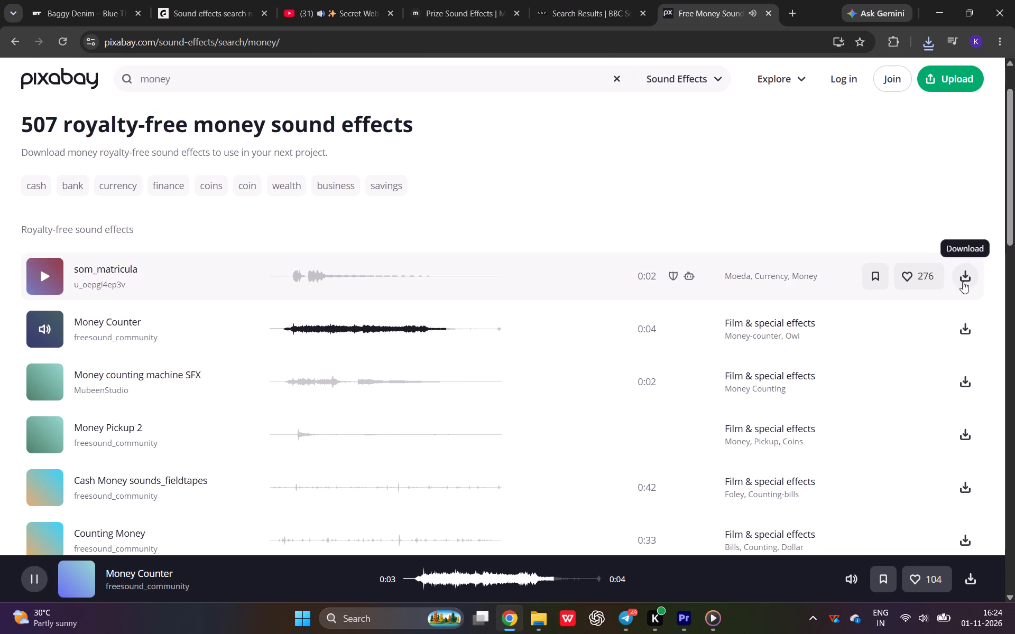
click(960, 141)
click(930, 42)
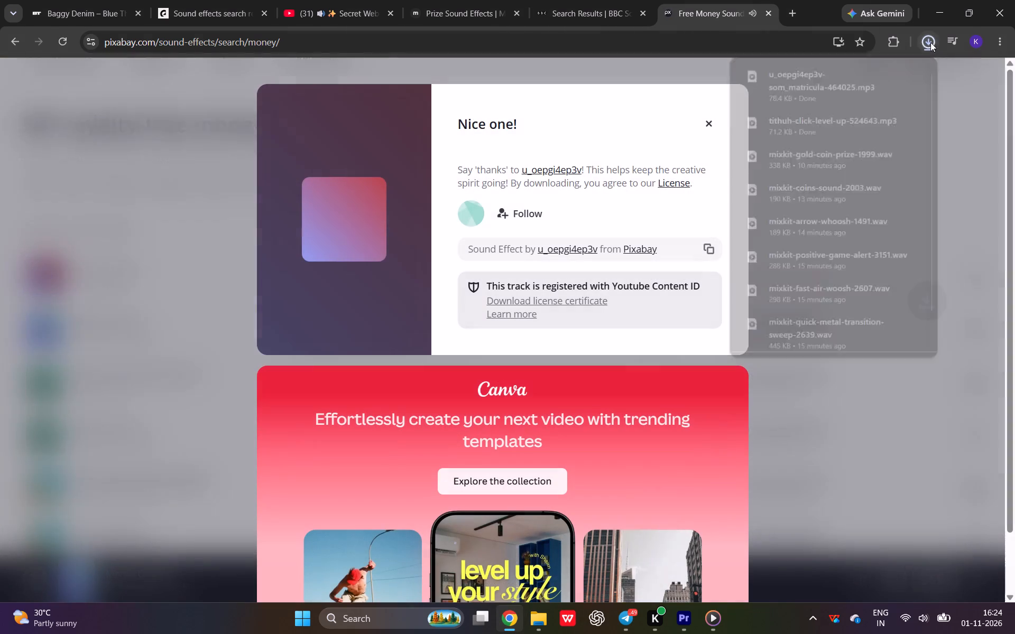
click(928, 40)
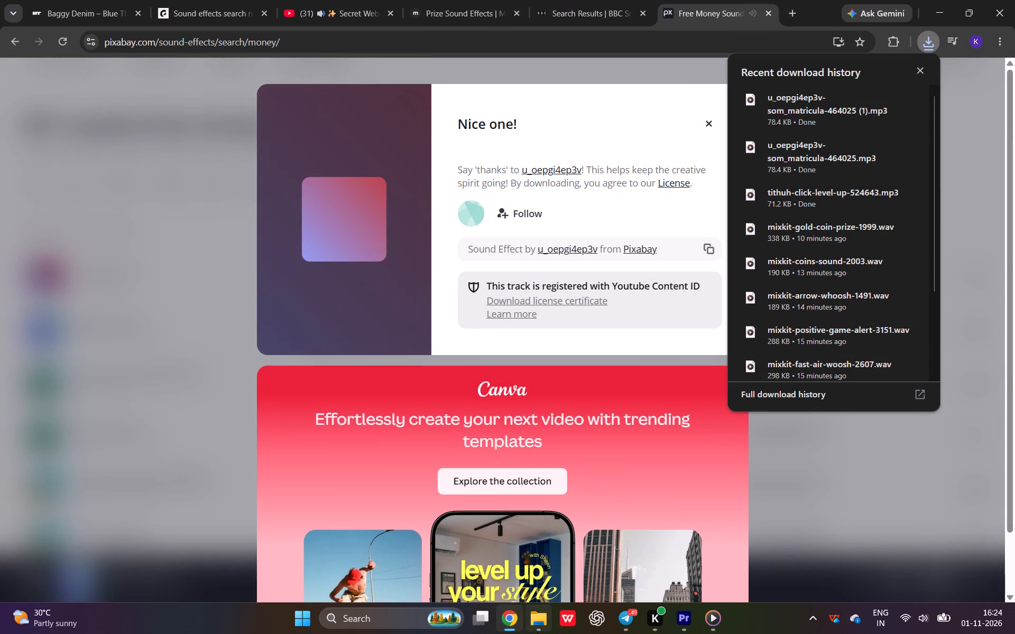
click(540, 623)
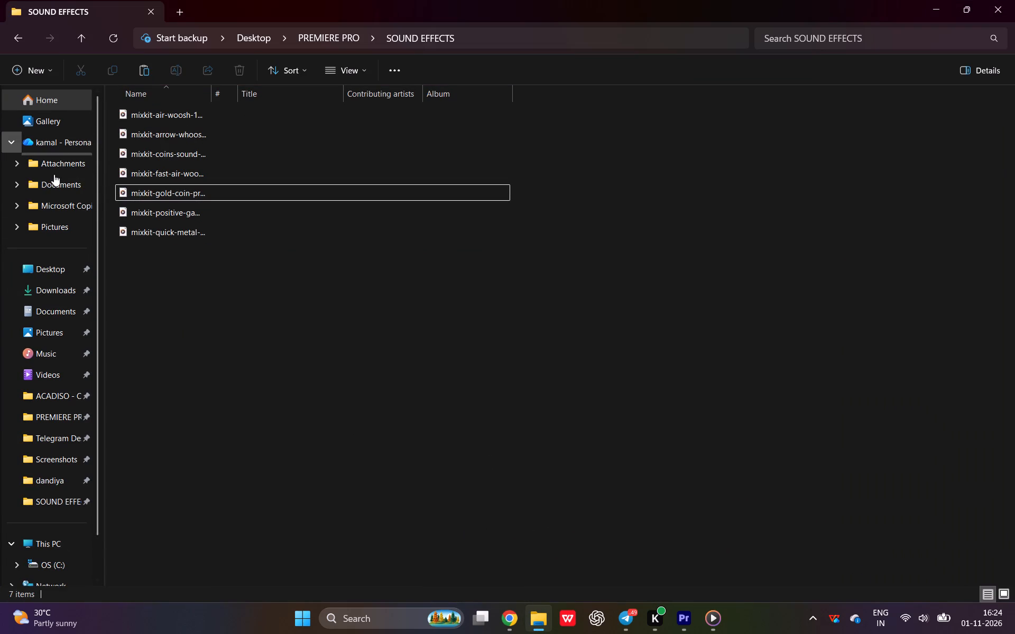
click(59, 298)
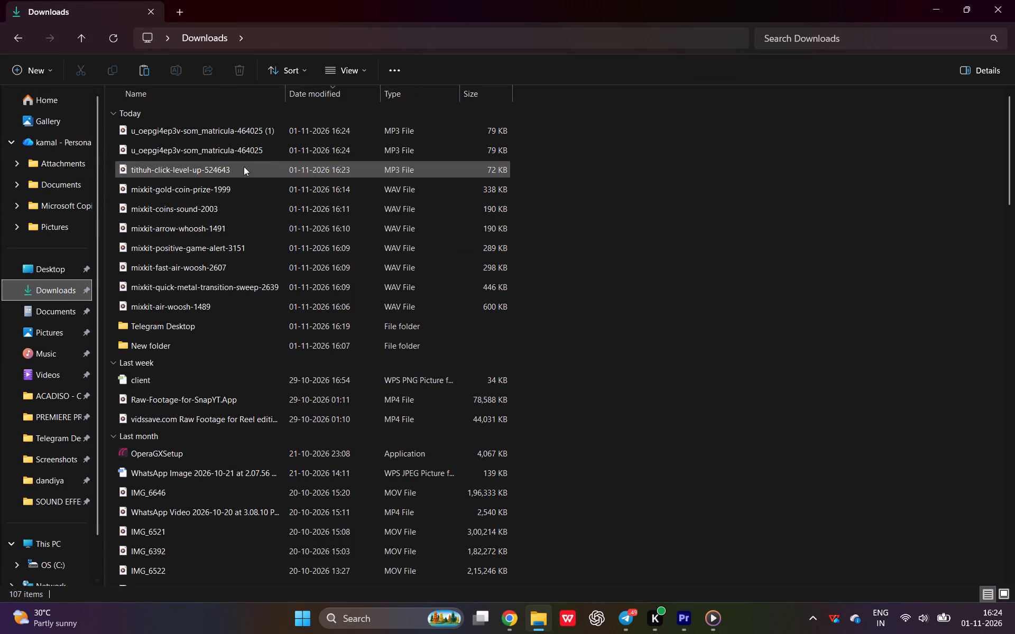
click(291, 147)
right_click(291, 147)
click(466, 147)
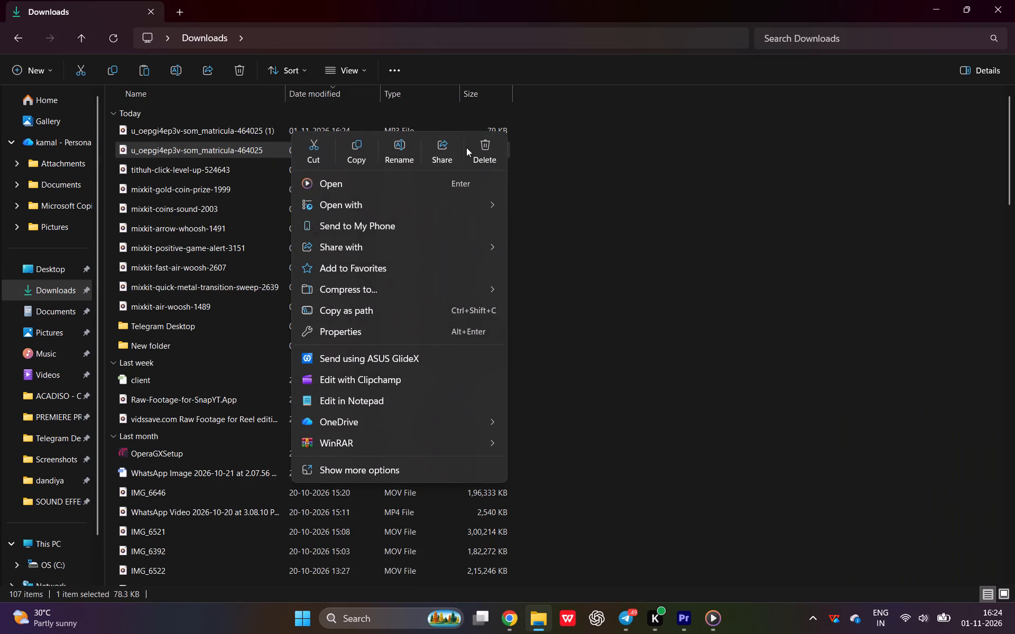
click(478, 146)
right_click(388, 160)
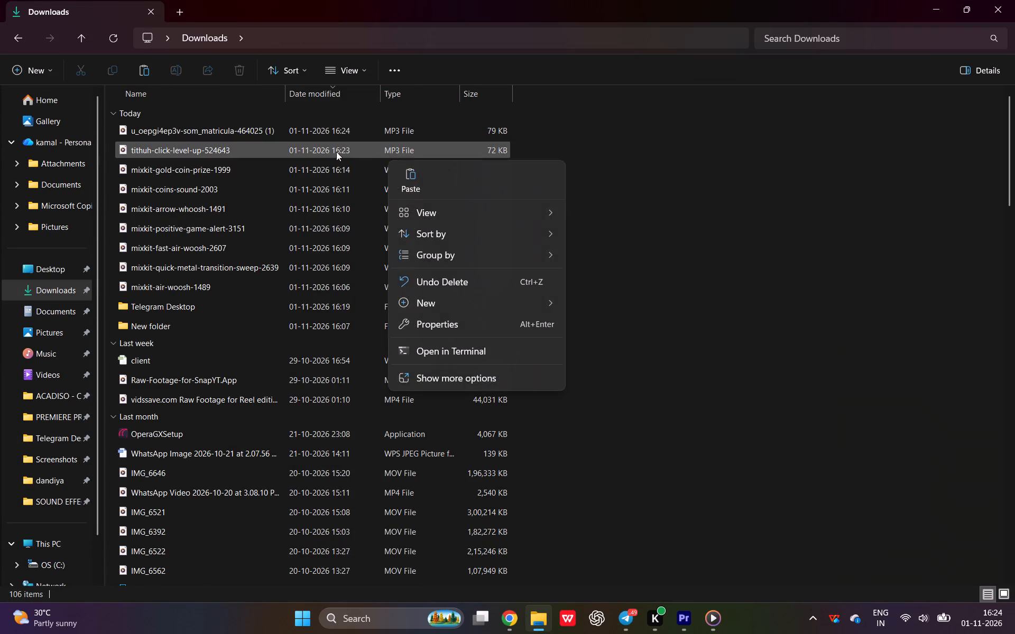
right_click(336, 152)
click(563, 160)
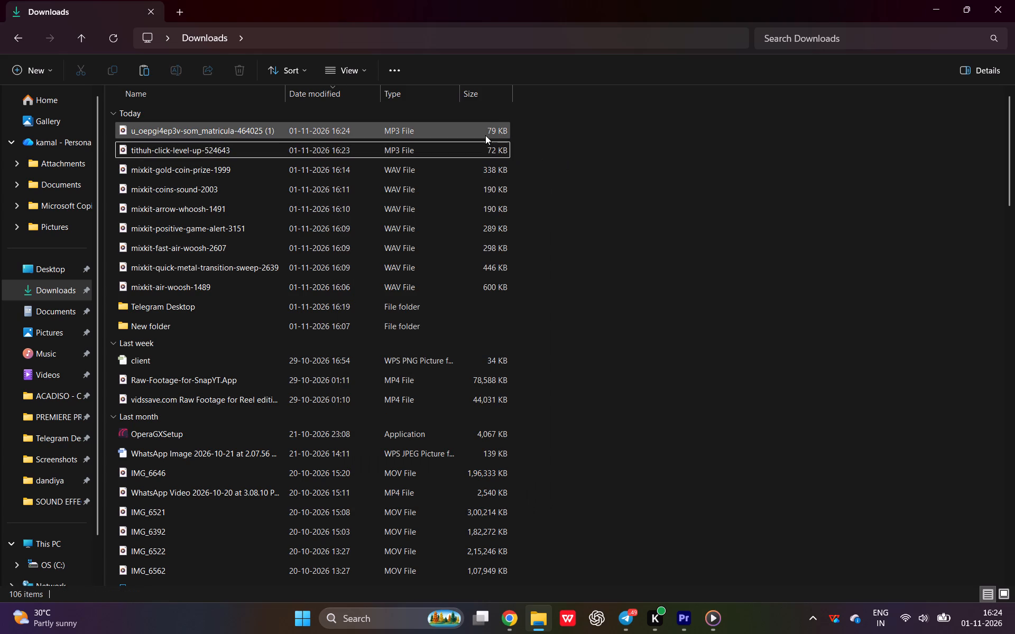
Copy the remaining som_matricula-464025 (1) file from Downloads into the SOUND EFFECTS folder inside PREMIERE PRO.
drag(485, 135, 477, 135)
right_click(473, 132)
click(526, 143)
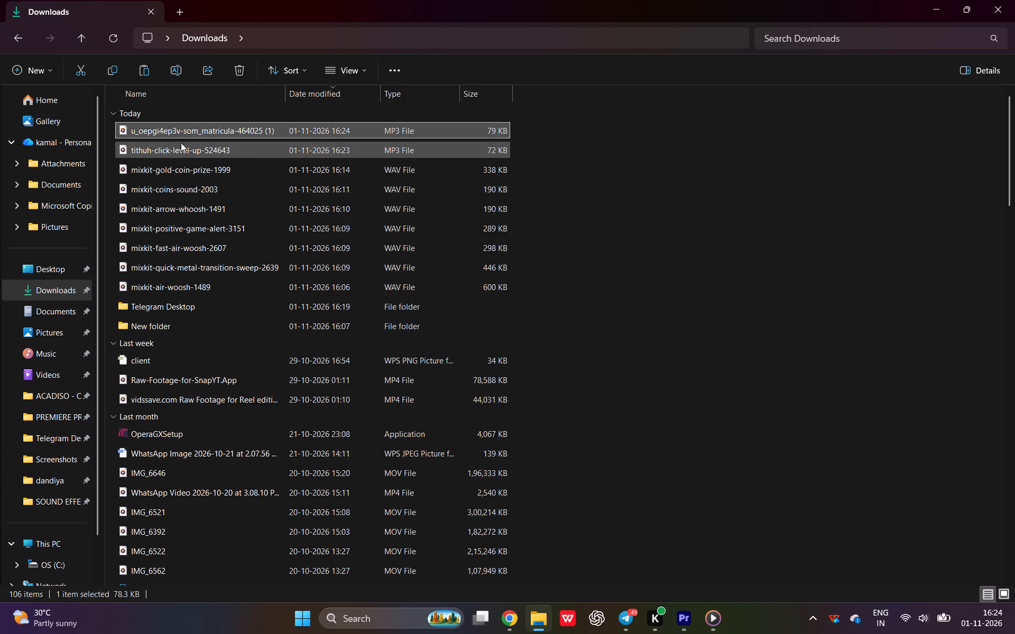
click(72, 104)
double_click(827, 170)
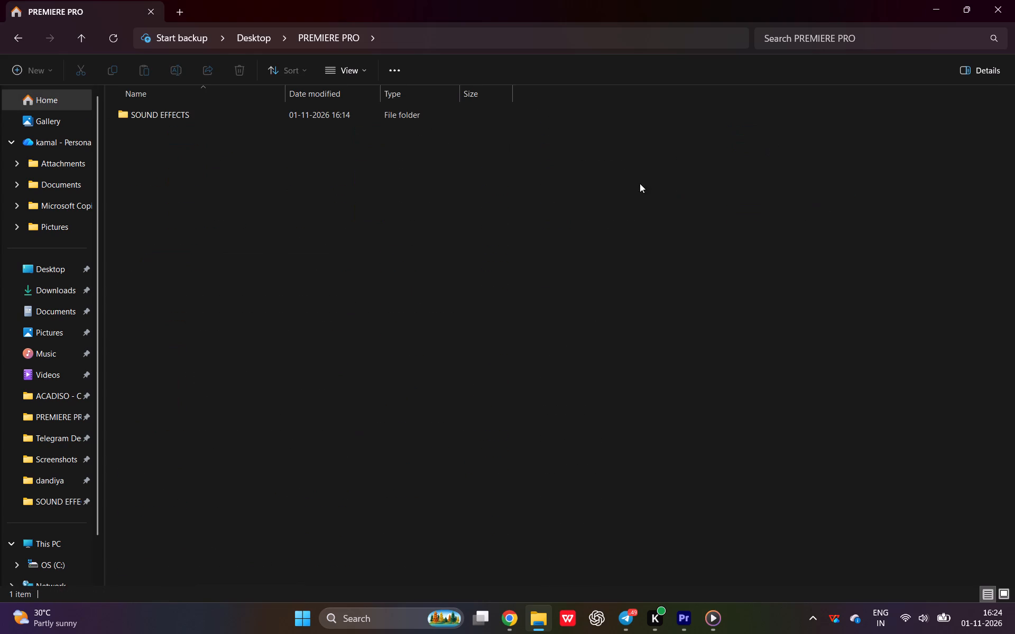
click(313, 128)
double_click(319, 122)
key(ctrl+v)
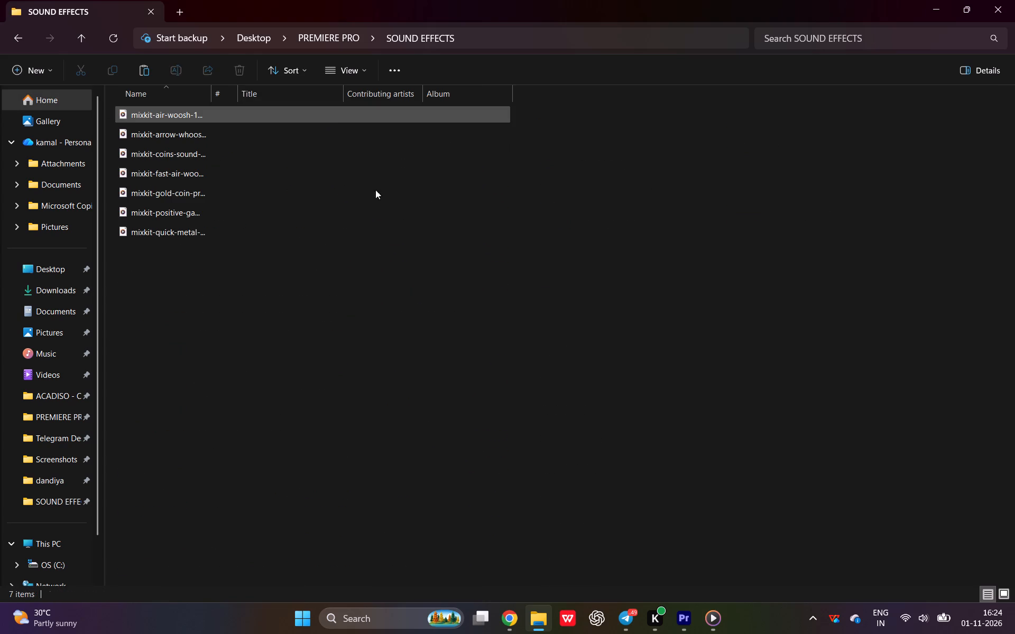
Import the som_matricula-464025 (1) sound from the SOUND EFFECTS folder into Premiere Pro's SOUND EFFECTS bin.
click(476, 375)
click(294, 248)
drag(294, 248, 297, 250)
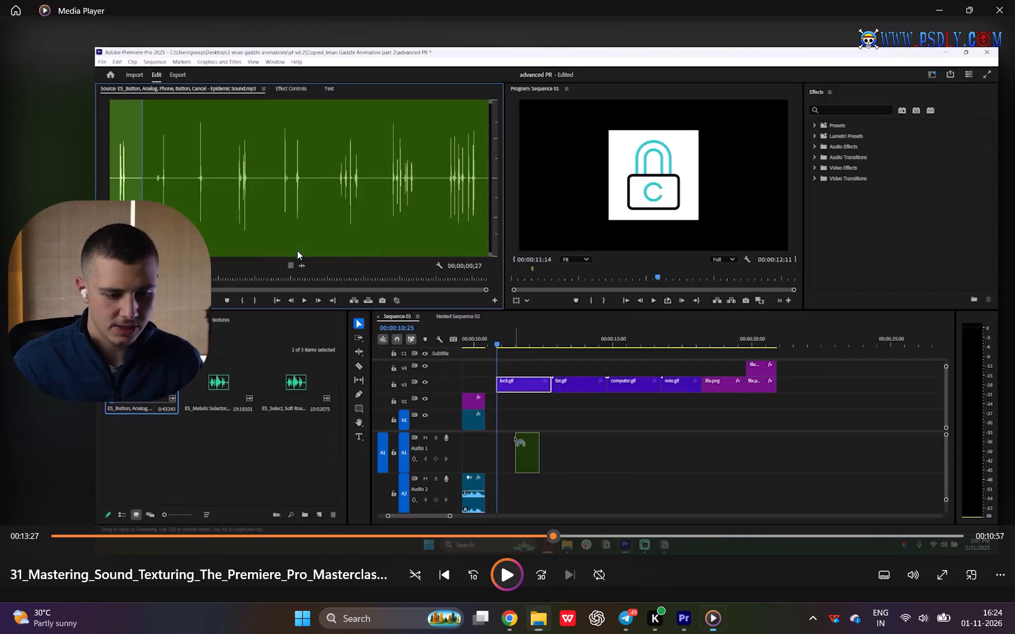
drag(297, 250, 570, 428)
key(alt+Tab)
drag(195, 250, 409, 327)
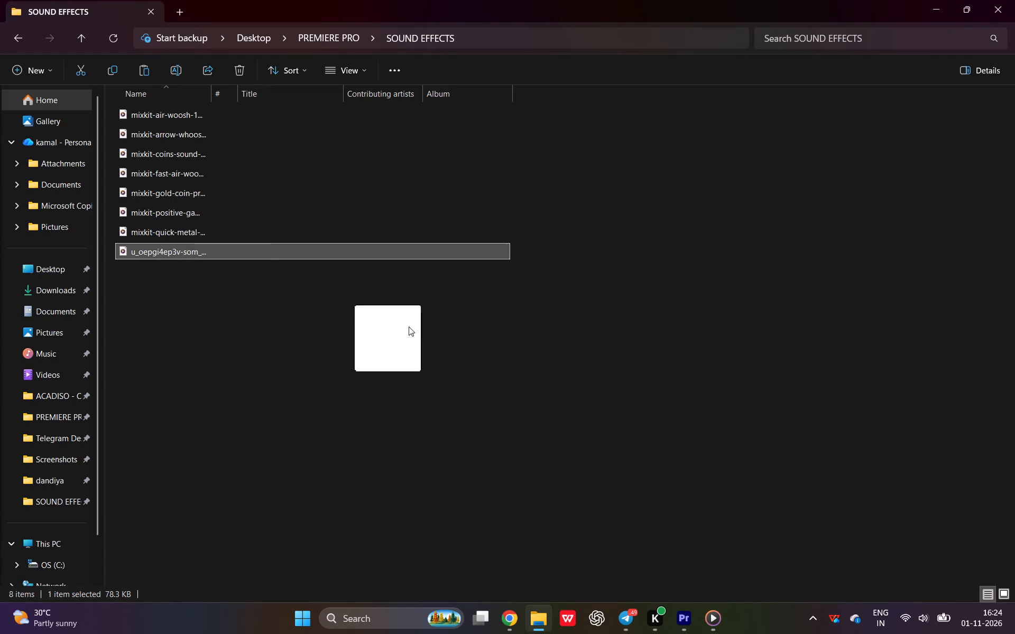
drag(409, 327, 683, 611)
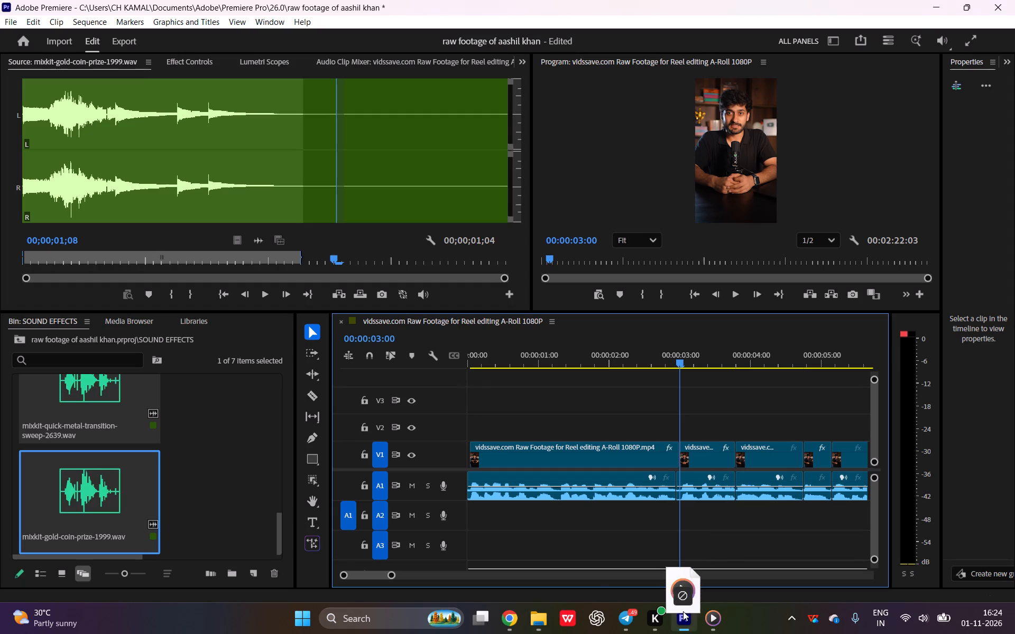
drag(683, 611, 232, 433)
scroll(203, 439, down, 11)
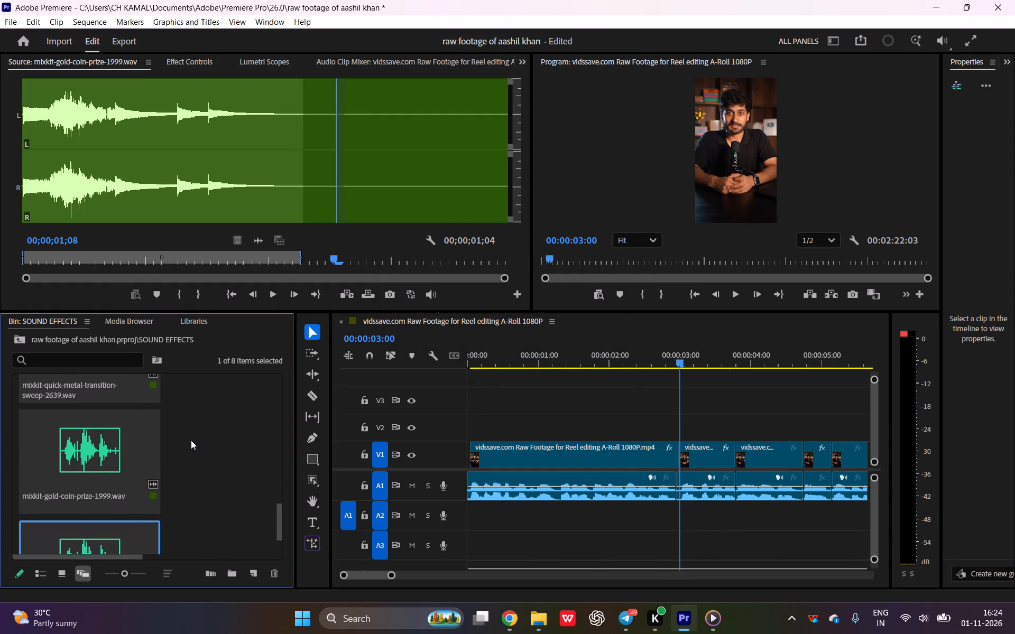
scroll(191, 440, down, 13)
Audition the som_matricula sound in the source monitor and mark a range from its start lasting 00;00;01;08.
double_click(124, 508)
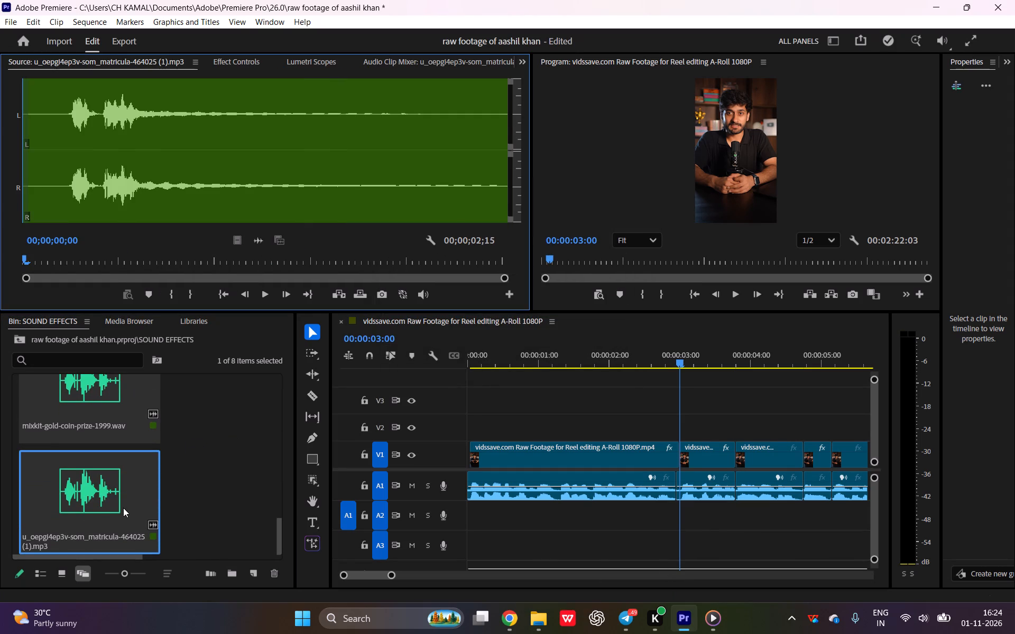
key(space)
key(space)
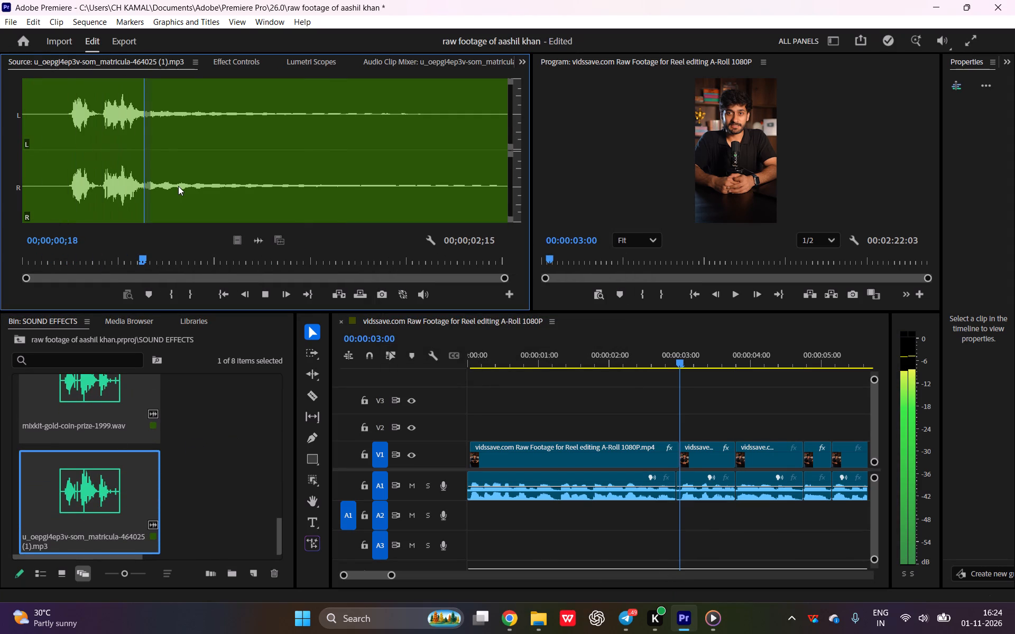
drag(132, 229, 0, 241)
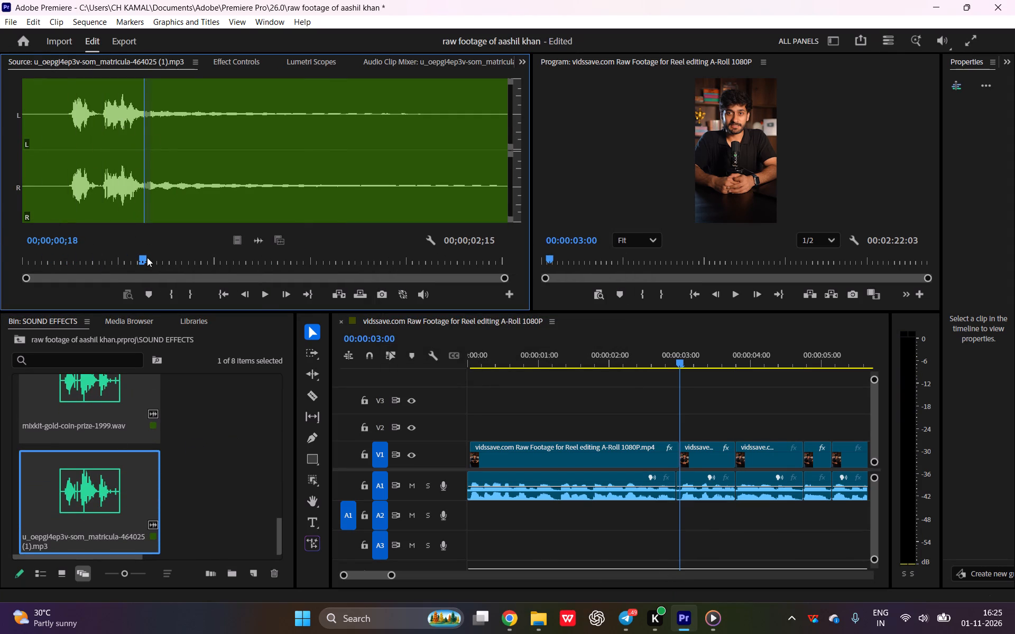
drag(147, 257, 0, 258)
text(I)
key(space)
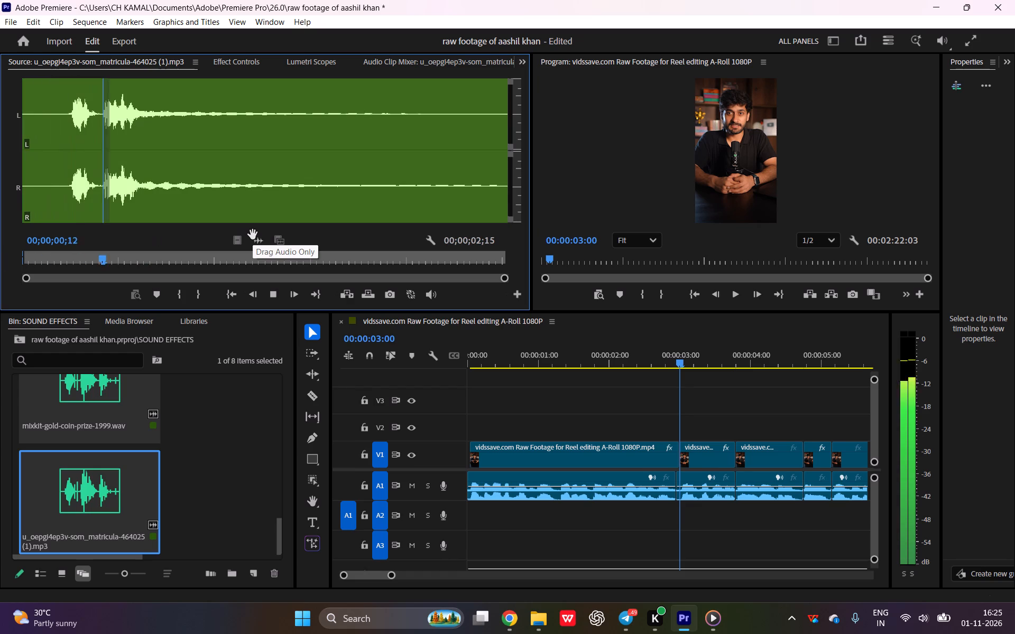
key(o)
key(space)
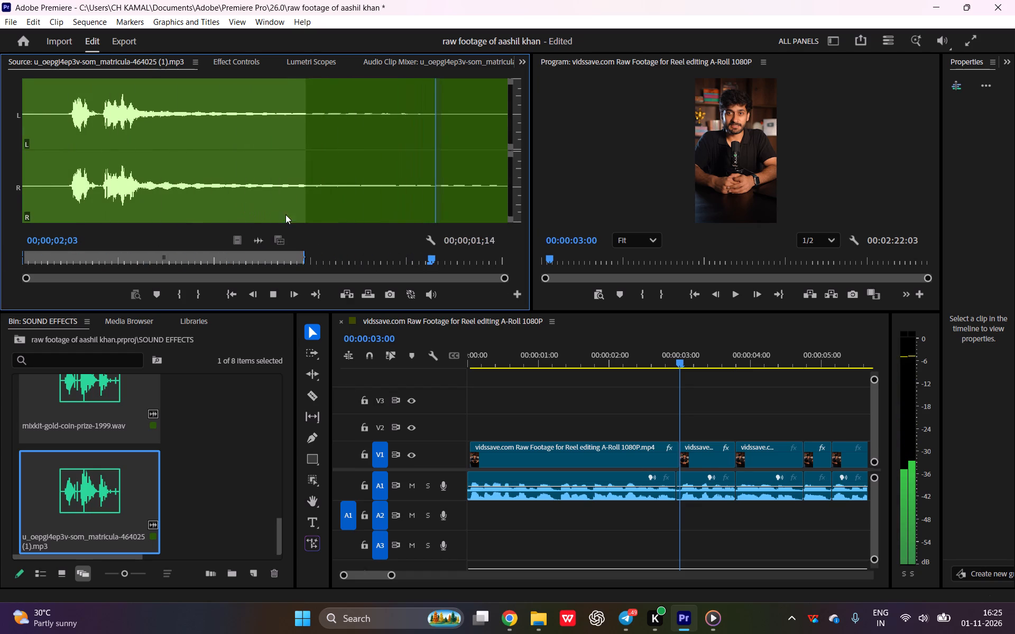
drag(308, 196, 268, 203)
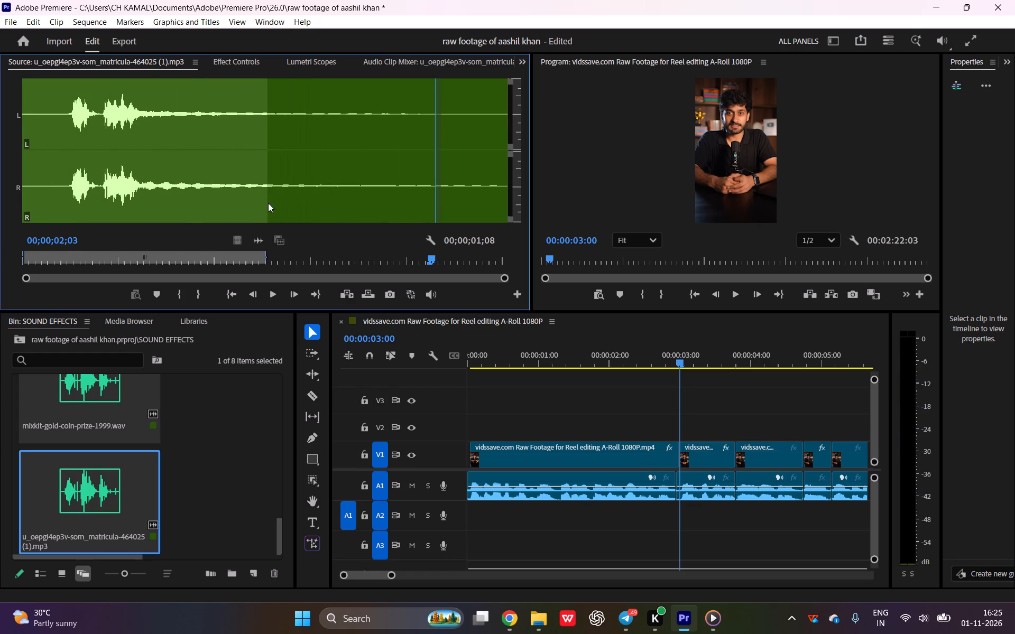
click(182, 249)
Place the marked som_matricula audio on track A2 about 1.5 seconds into the sequence and play it back.
drag(262, 241, 586, 435)
drag(586, 435, 580, 516)
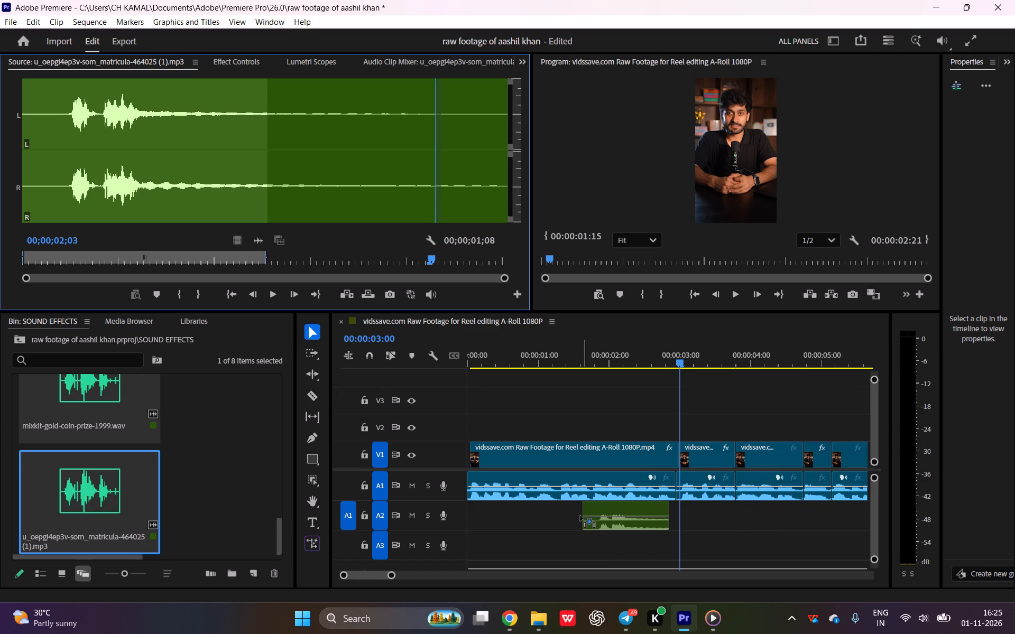
drag(580, 516, 576, 517)
click(546, 357)
key(space)
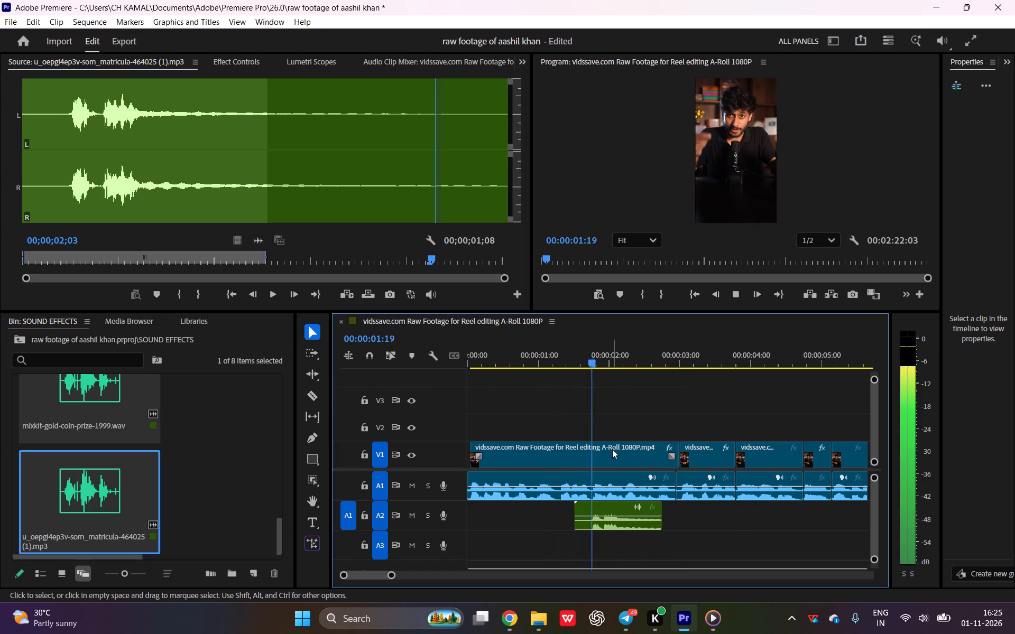
key(space)
key(space)
key(space)
Adjust the audio gain of the som_matricula clip on A2 by -5 dB.
right_click(604, 510)
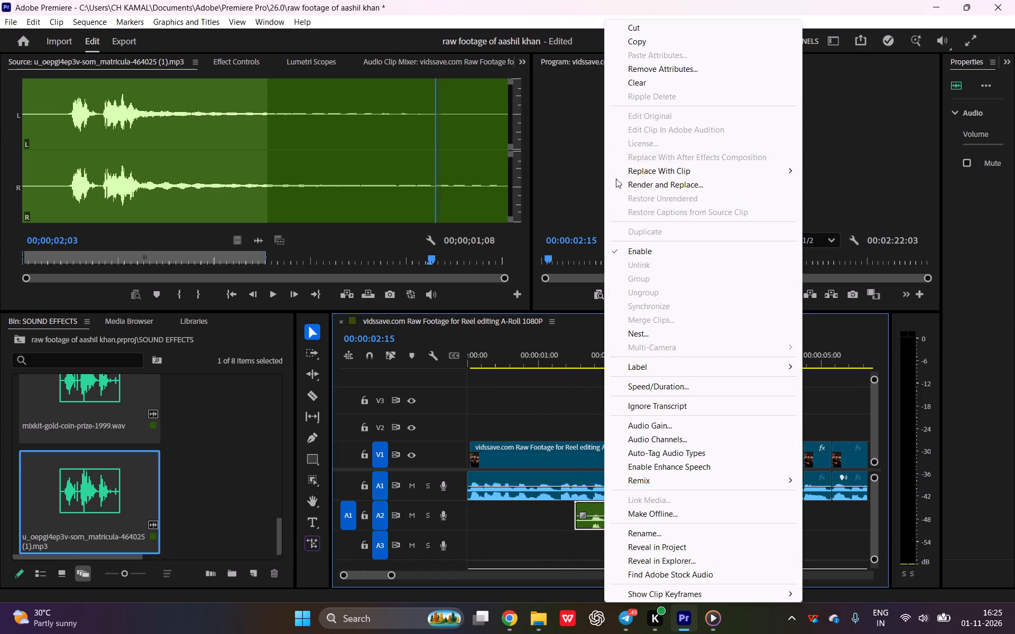
scroll(647, 387, down, 1)
click(646, 427)
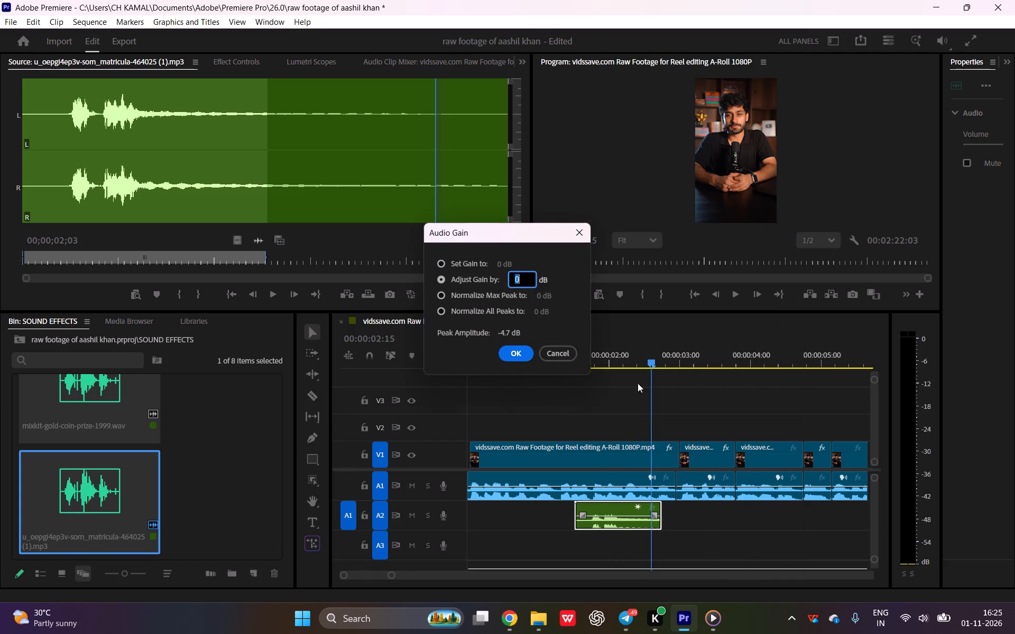
text(-5)
key(Return)
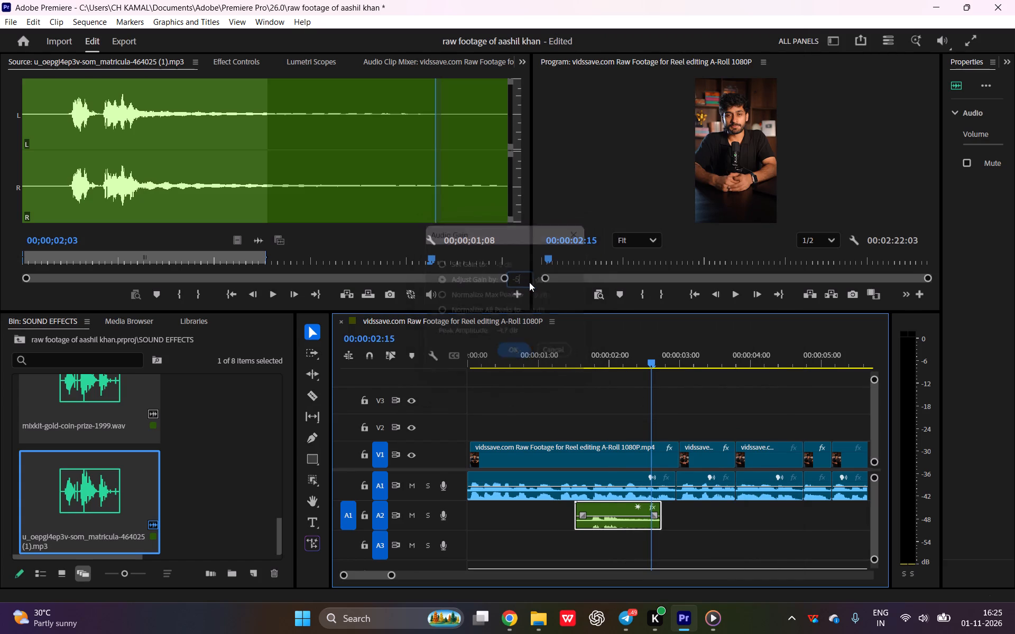
Play the opening seconds of the sequence to check the sound effect's level against the voice.
click(557, 362)
key(space)
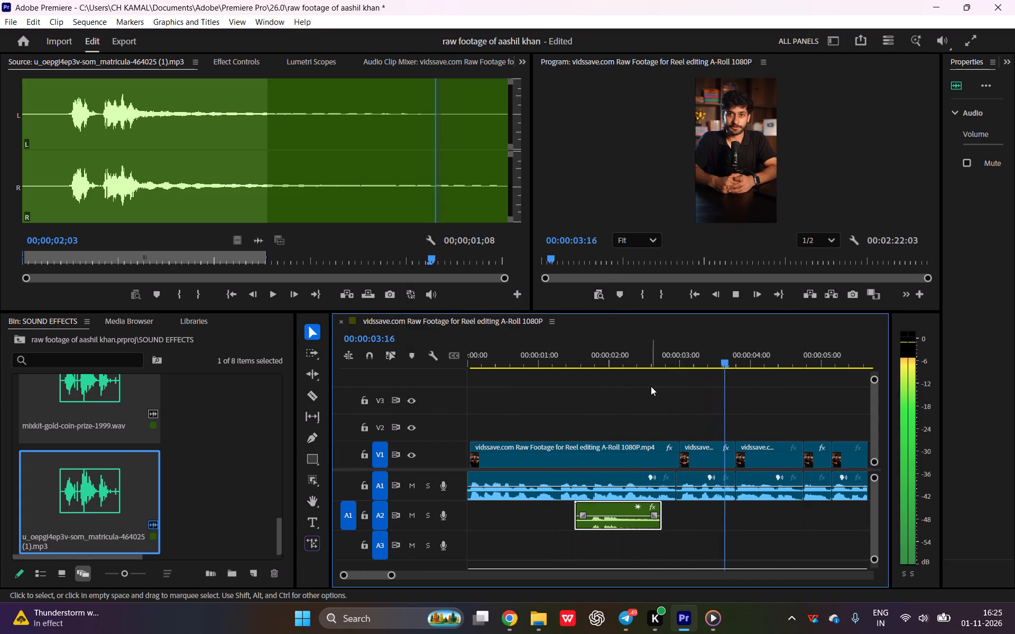
key(space)
drag(649, 365, 191, 365)
key(space)
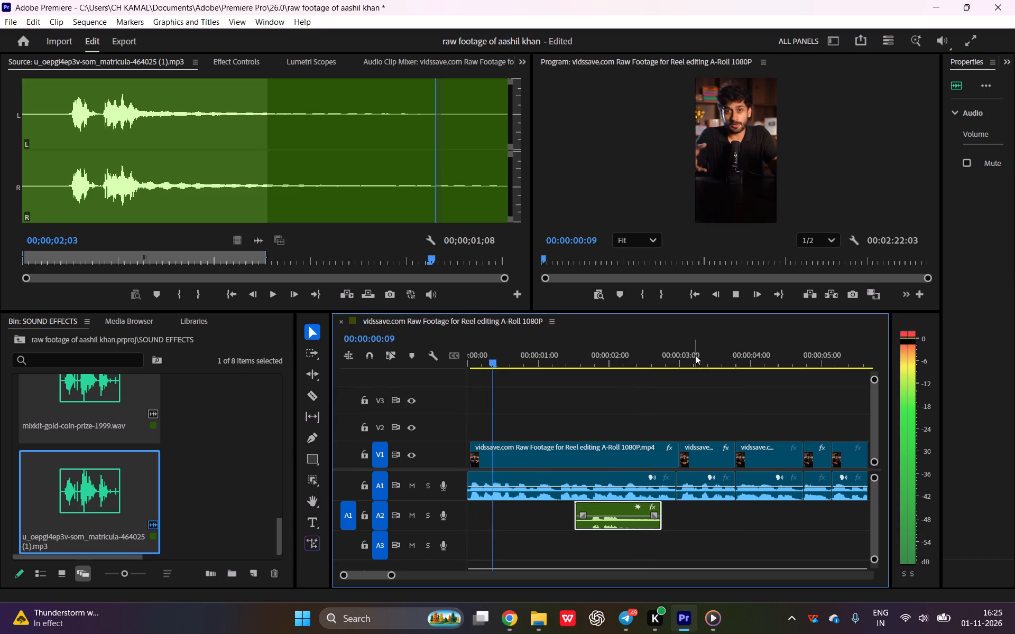
key(space)
drag(539, 358, 155, 358)
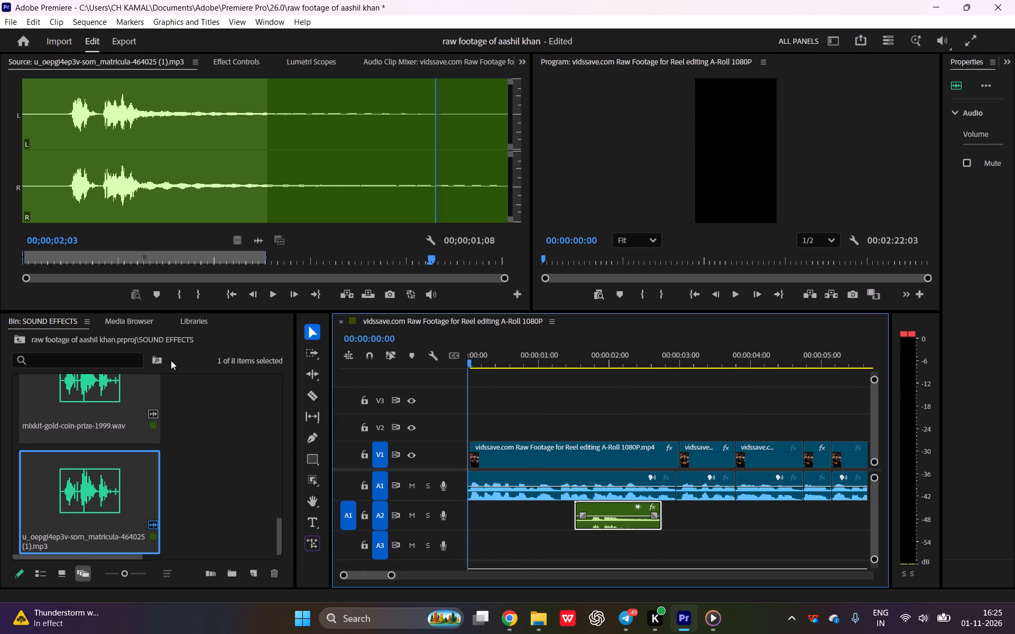
Widen the SOUND EFFECTS bin panel and bring the first clips of the bin into view.
scroll(124, 456, up, 15)
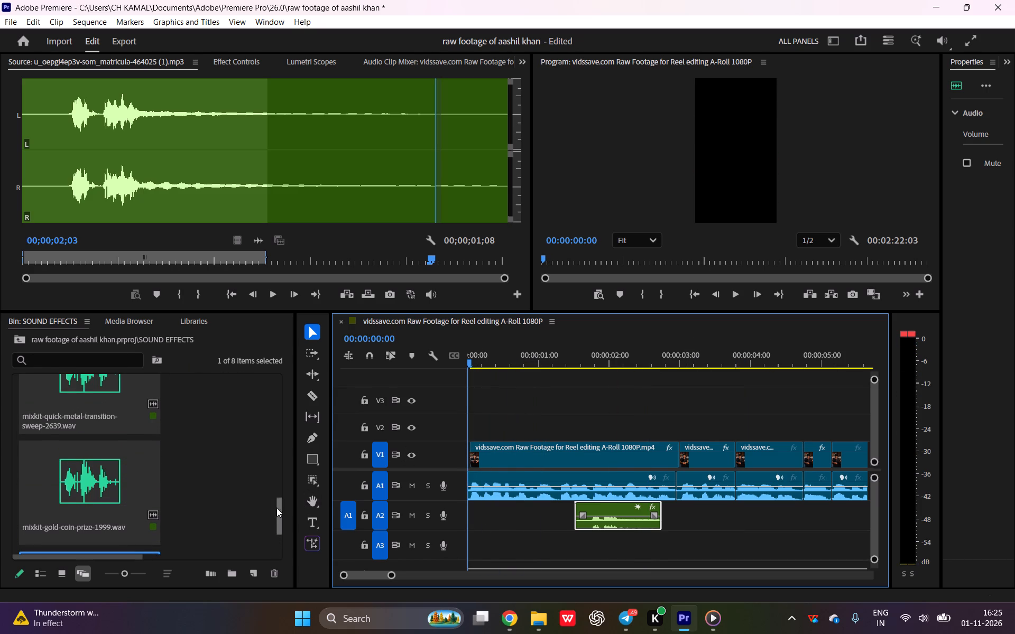
drag(278, 510, 301, 365)
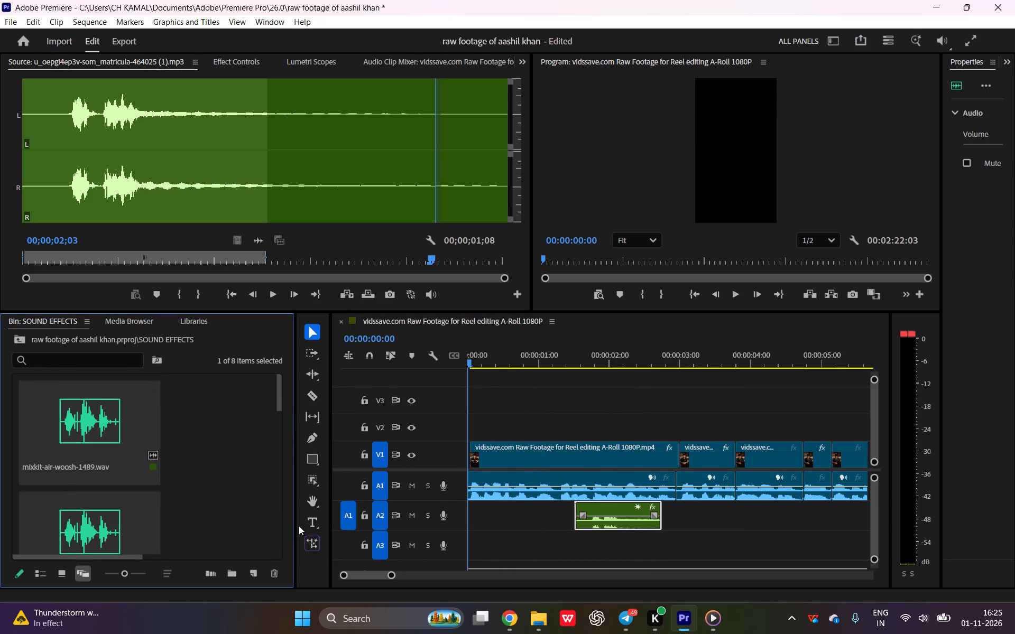
drag(294, 524, 324, 533)
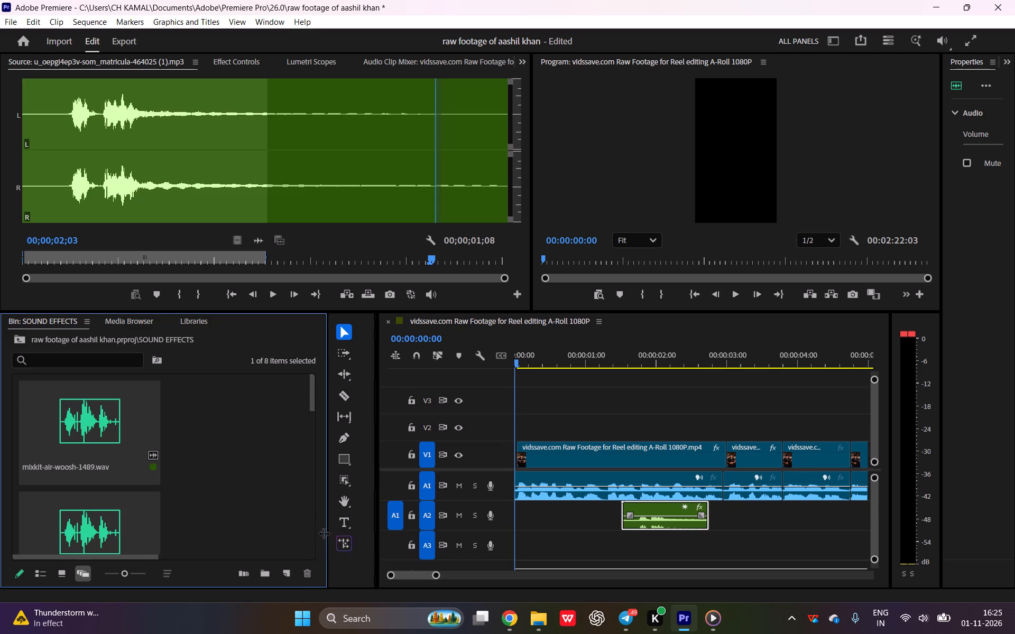
drag(324, 533, 310, 541)
scroll(151, 471, down, 3)
scroll(156, 469, up, 11)
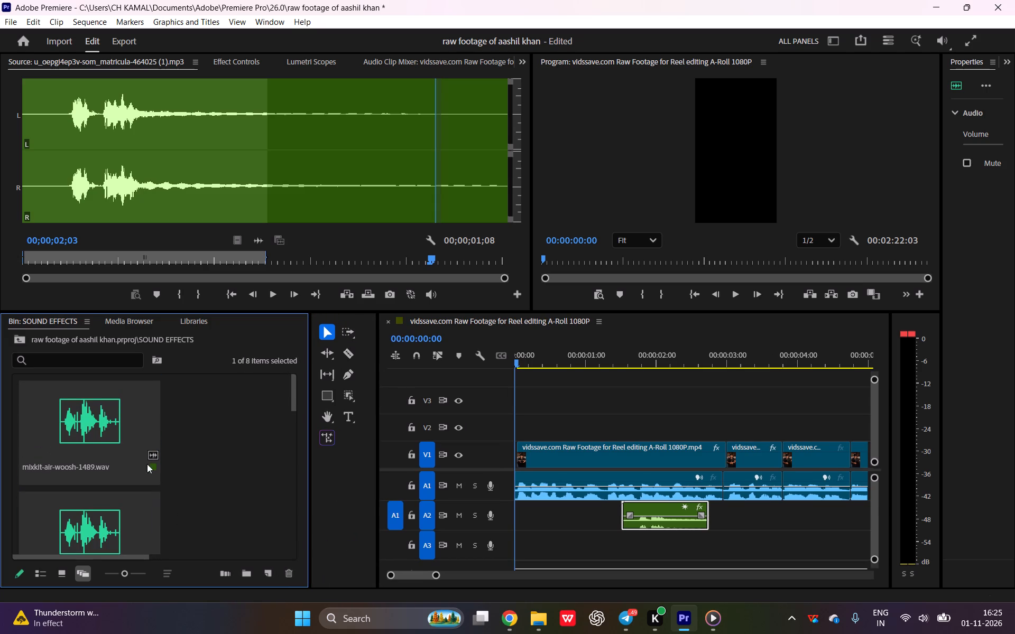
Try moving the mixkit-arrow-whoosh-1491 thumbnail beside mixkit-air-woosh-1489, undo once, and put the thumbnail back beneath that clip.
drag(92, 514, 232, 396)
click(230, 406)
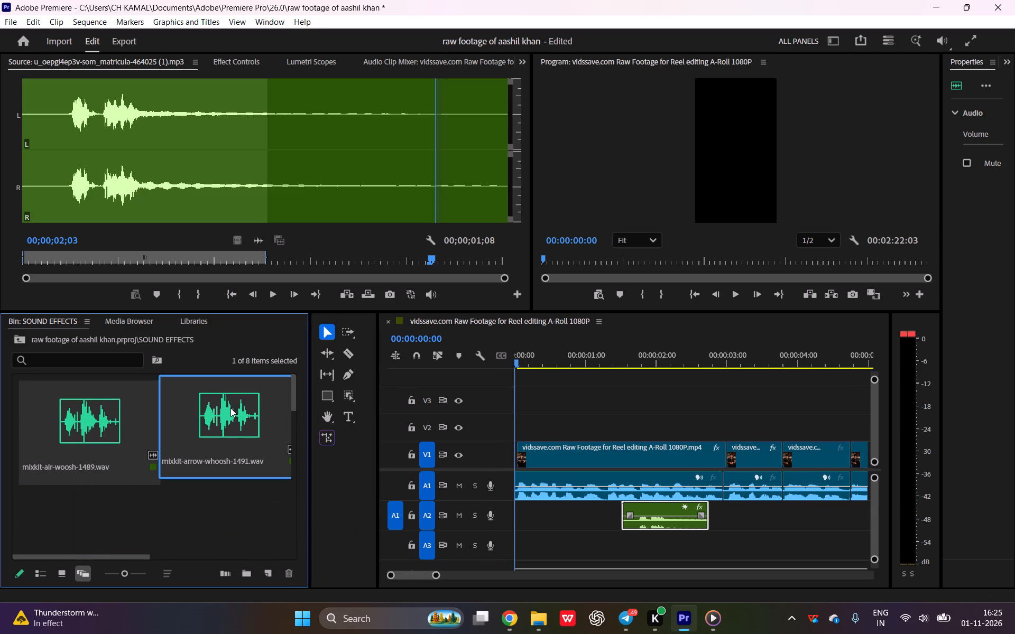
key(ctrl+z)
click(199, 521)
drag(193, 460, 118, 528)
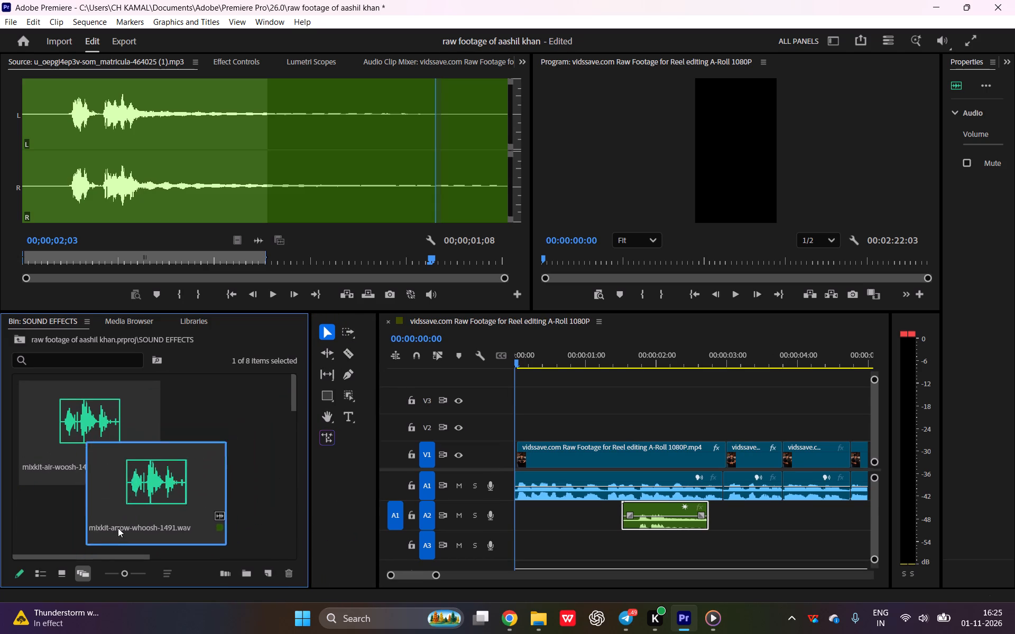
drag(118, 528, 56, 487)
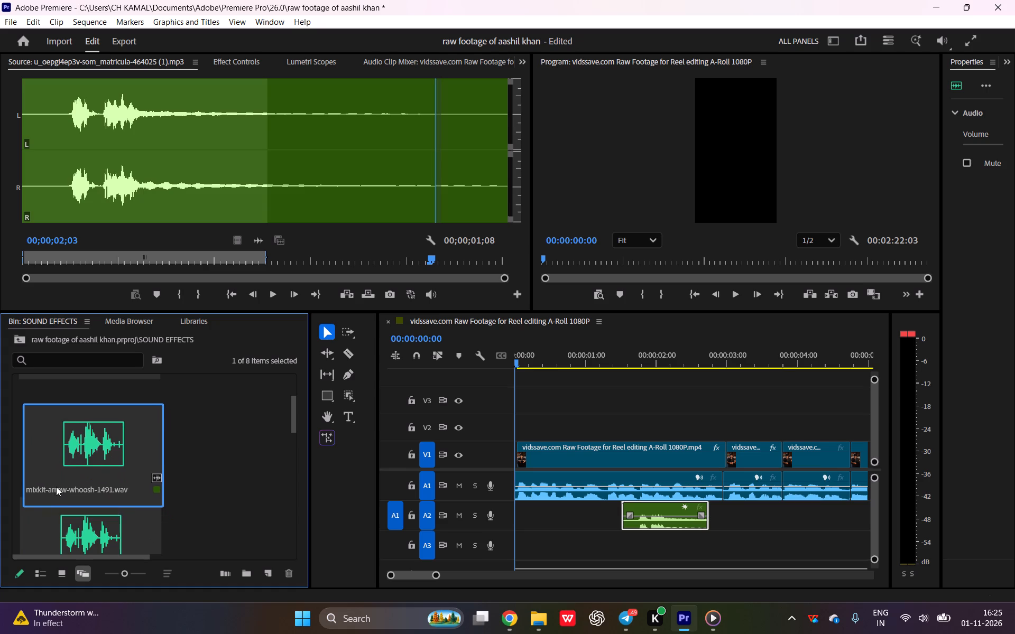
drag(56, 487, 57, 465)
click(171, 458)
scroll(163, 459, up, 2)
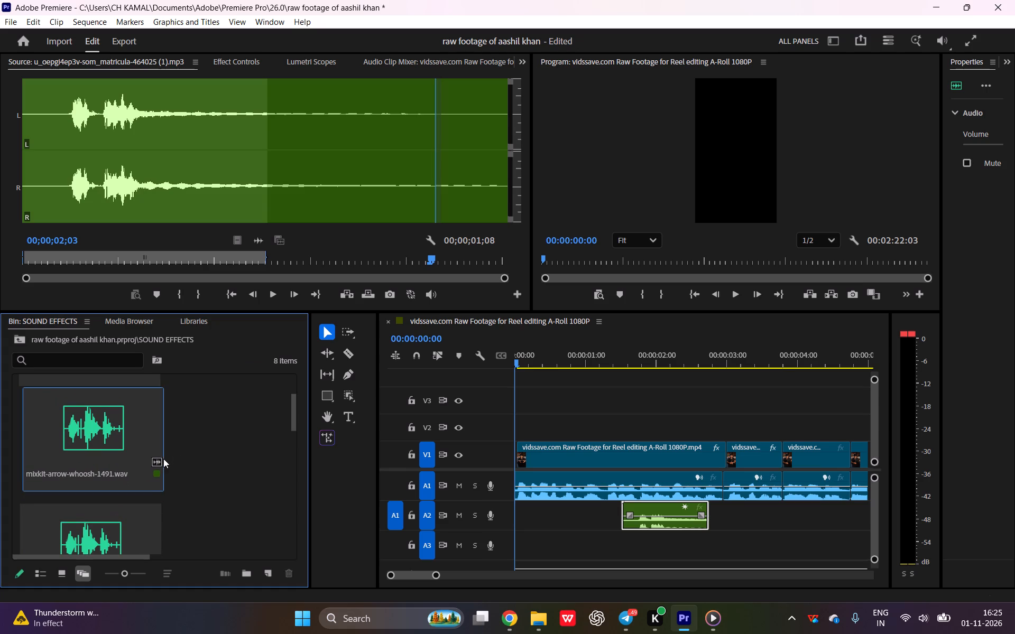
Load mixkit-air-woosh-1489.wav from the SOUND EFFECTS bin into the source view and listen to it.
drag(128, 467, 121, 470)
click(118, 456)
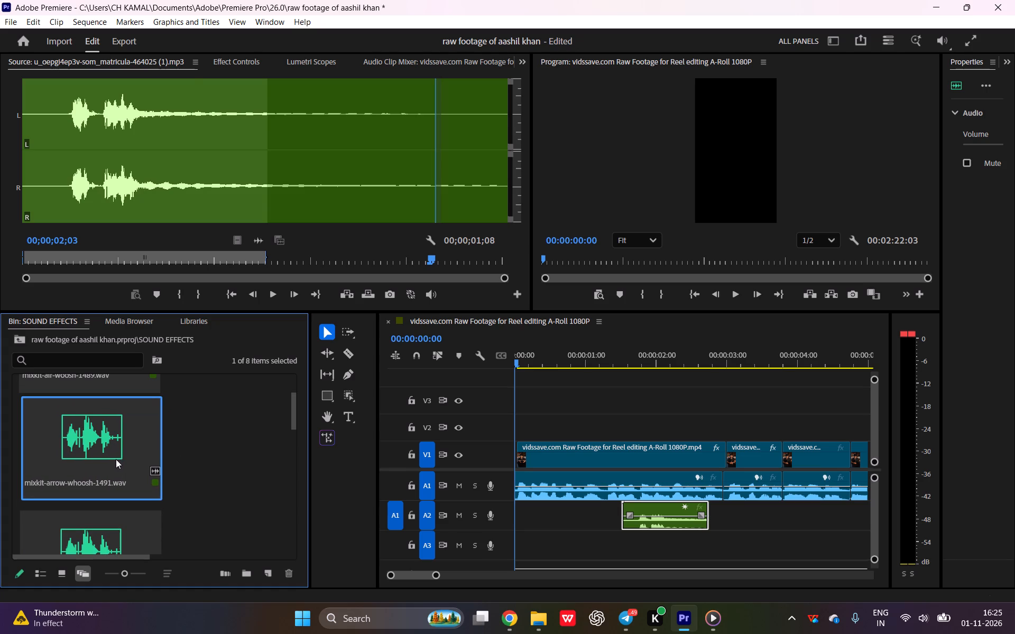
click(270, 452)
scroll(144, 452, up, 5)
click(75, 373)
triple_click(79, 380)
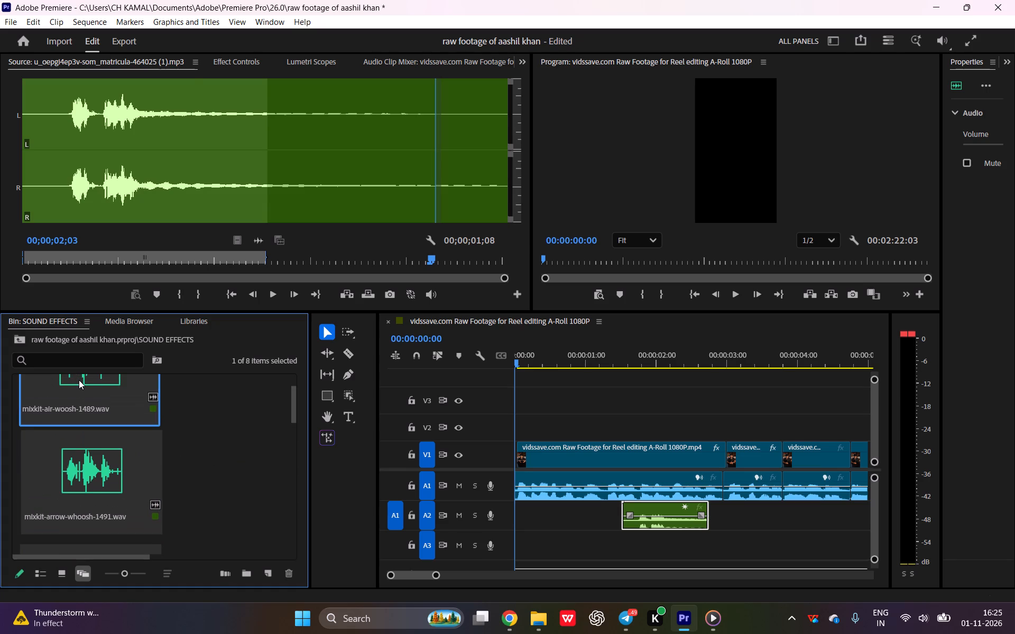
drag(93, 216, 105, 218)
key(space)
key(space)
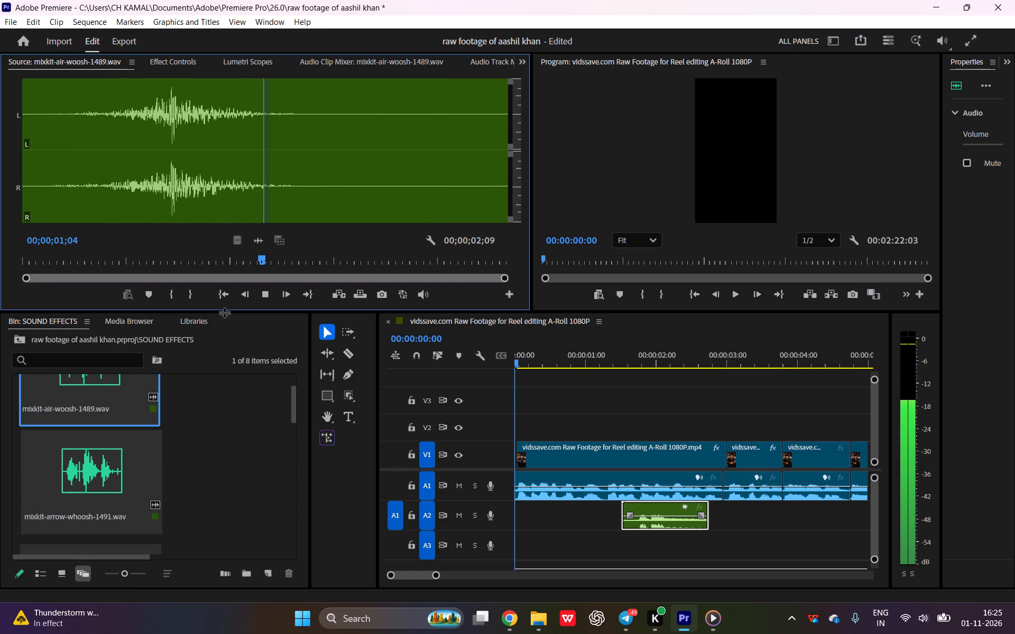
Replay mixkit-air-woosh-1489.wav from its start, and audition mixkit-arrow-whoosh-1491.wav for comparison.
scroll(254, 369, up, 4)
click(132, 449)
click(129, 451)
key(space)
key(space)
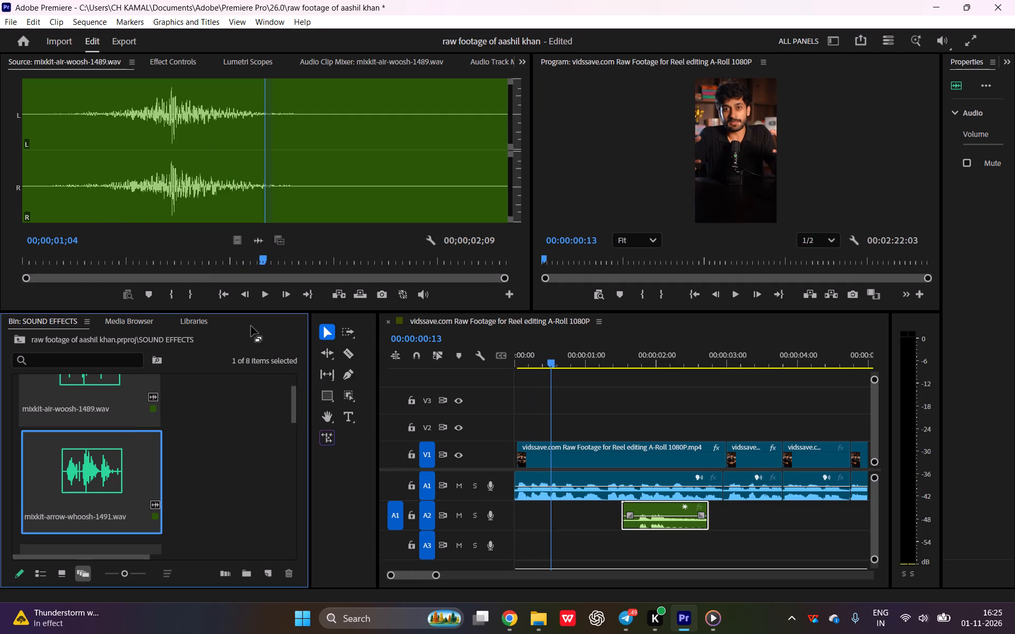
drag(537, 366, 363, 396)
click(54, 452)
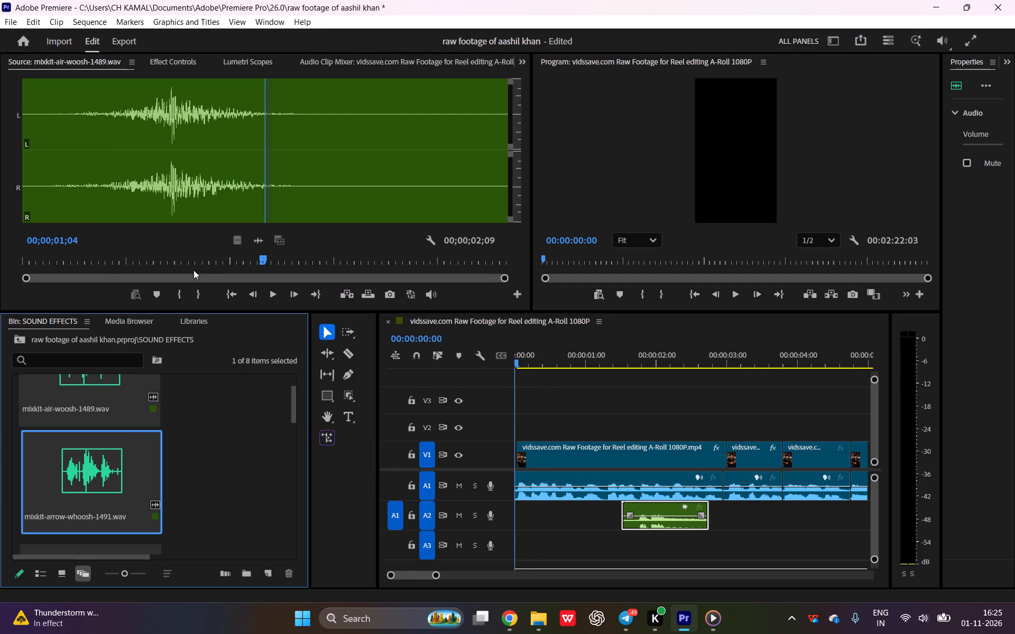
drag(252, 243, 99, 268)
drag(167, 262, 0, 300)
key(space)
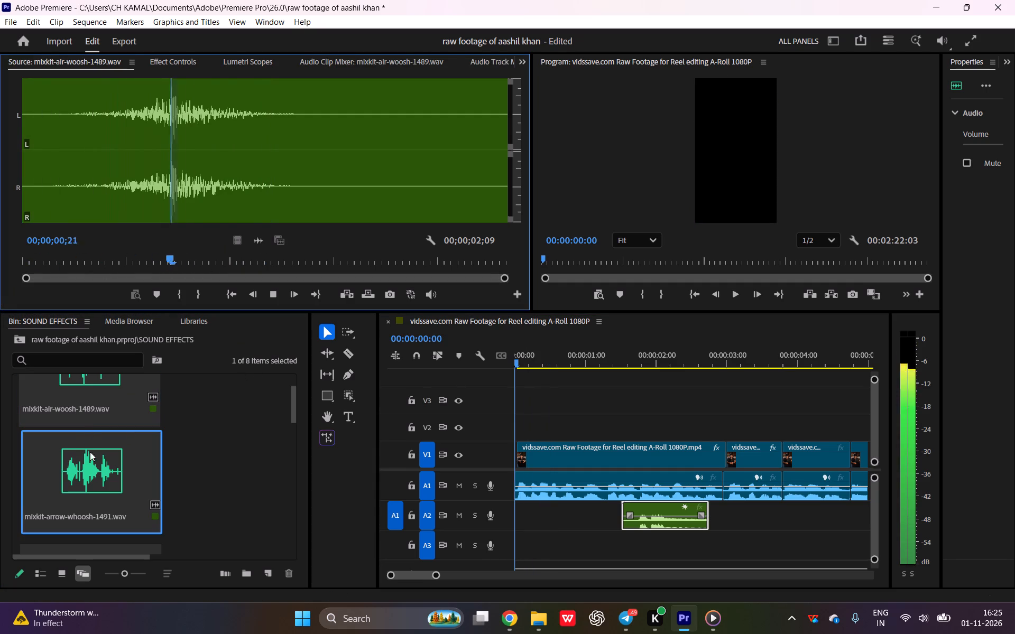
double_click(93, 468)
key(space)
Load mixkit-fast-air-woosh-2607.wav from further down the bin and listen to it from its start.
scroll(145, 371, down, 3)
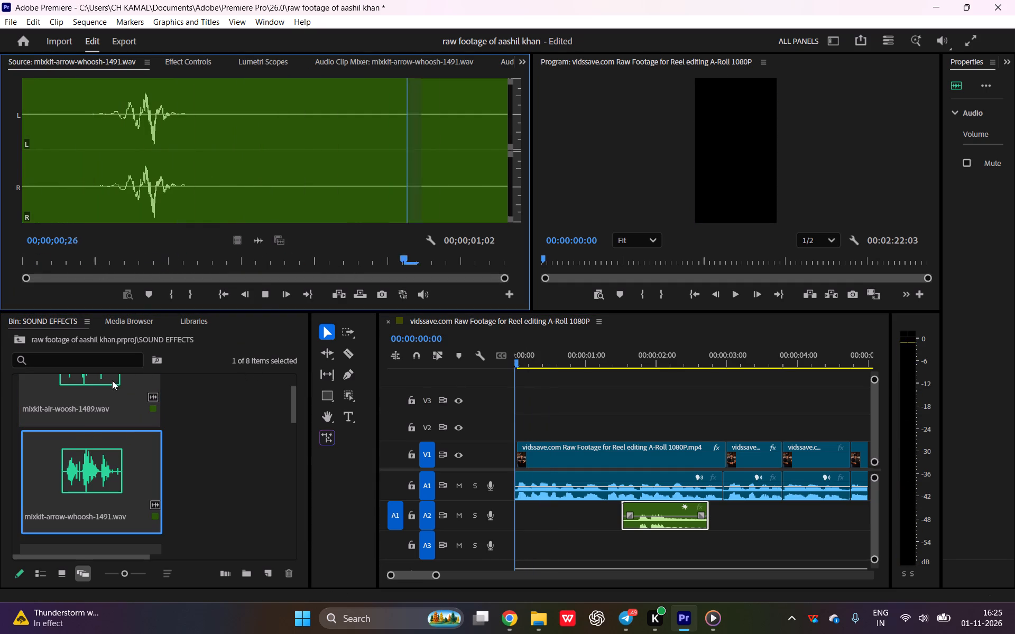
scroll(93, 417, down, 10)
scroll(213, 441, down, 3)
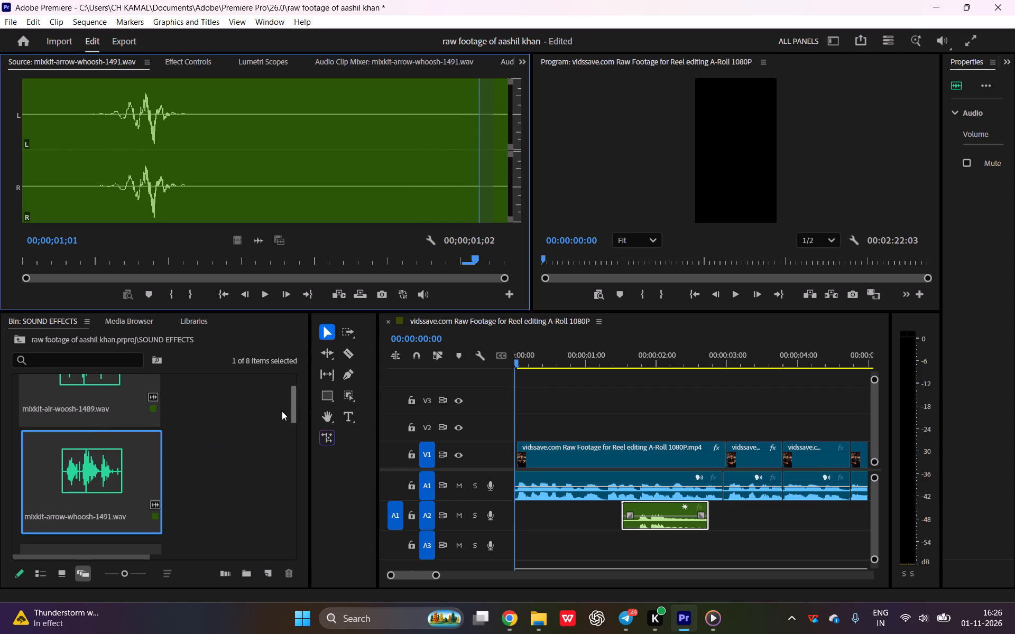
drag(293, 410, 290, 445)
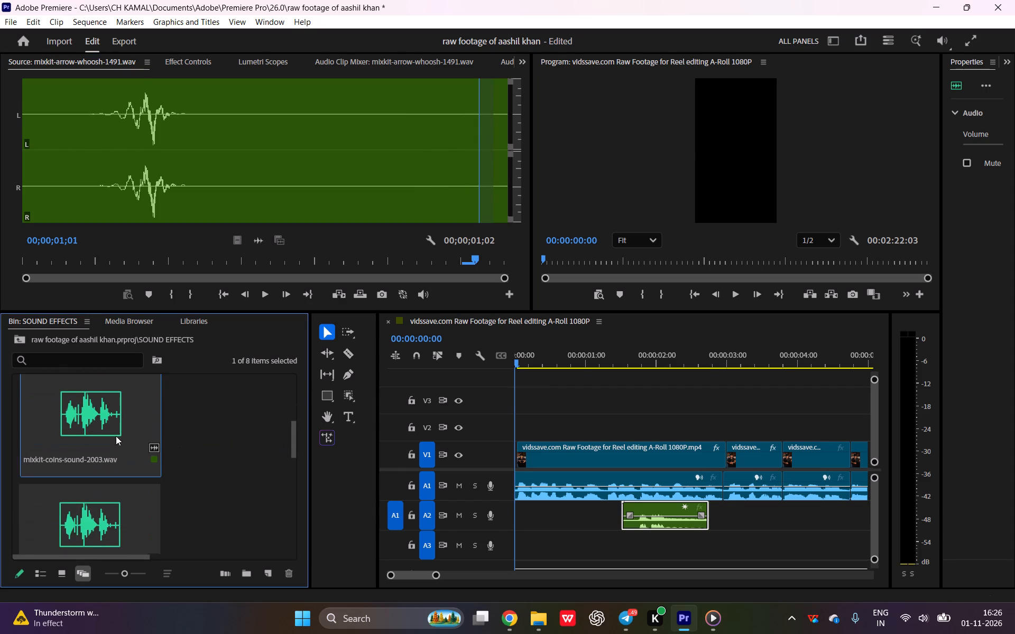
click(91, 423)
click(91, 423)
scroll(86, 464, down, 4)
double_click(96, 478)
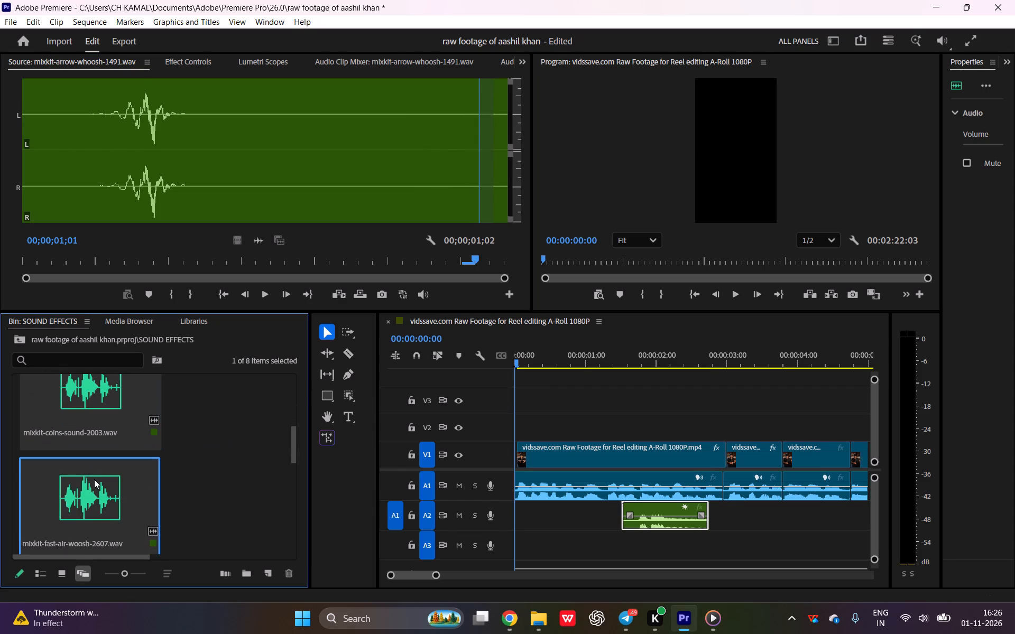
click(94, 479)
click(94, 481)
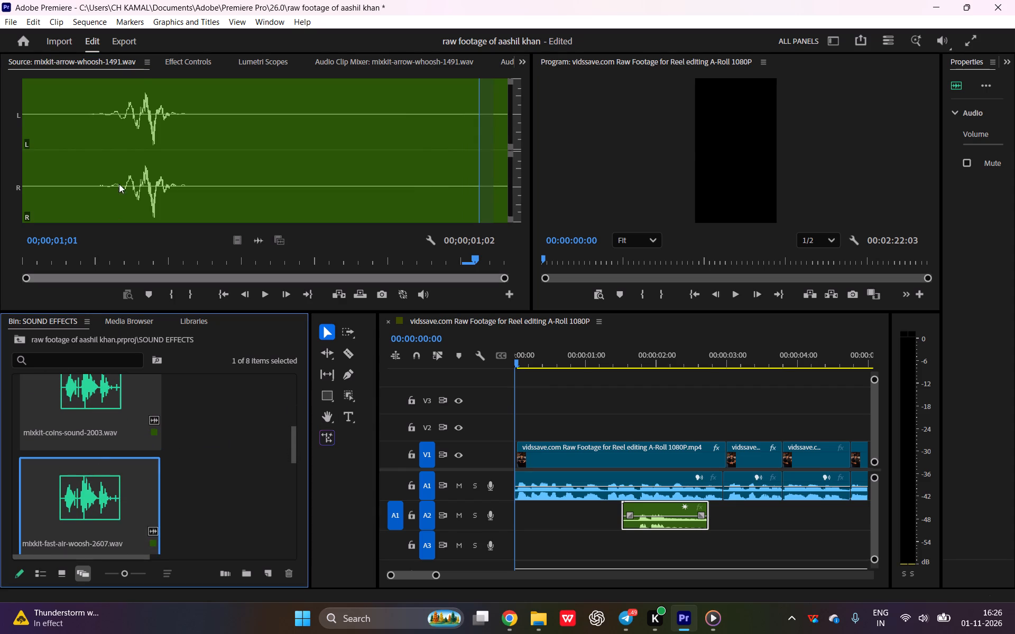
click(119, 154)
key(space)
key(space)
click(96, 460)
double_click(95, 460)
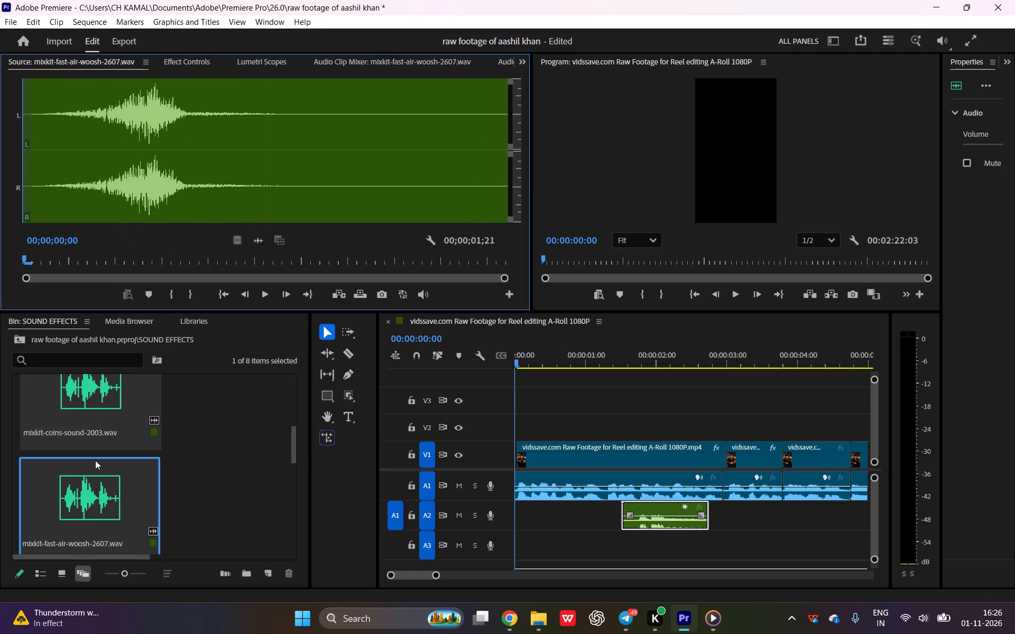
key(space)
key(space)
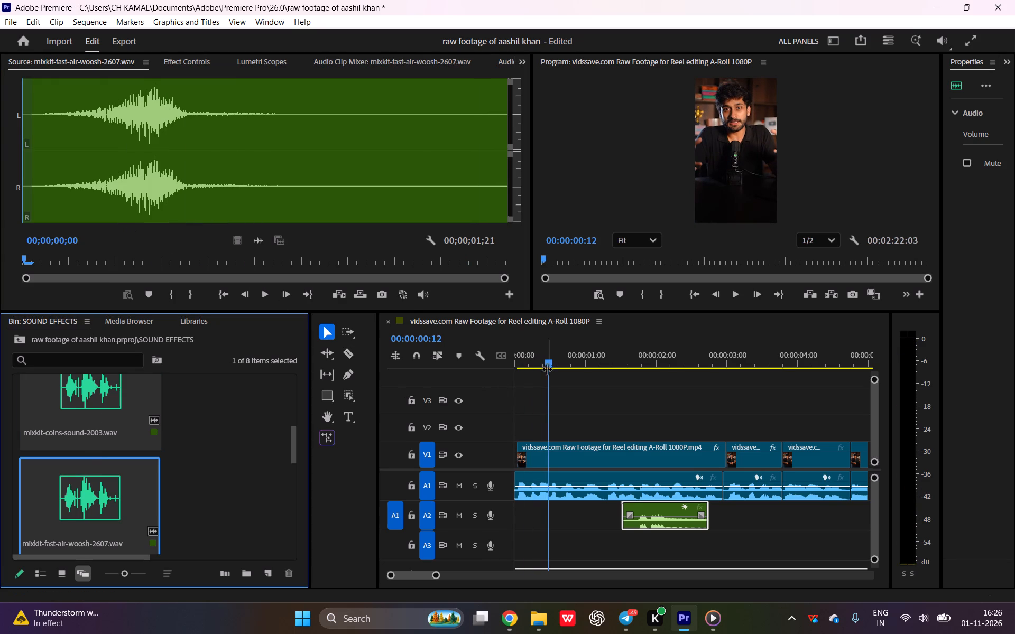
drag(548, 368, 230, 378)
drag(559, 354, 429, 359)
click(25, 218)
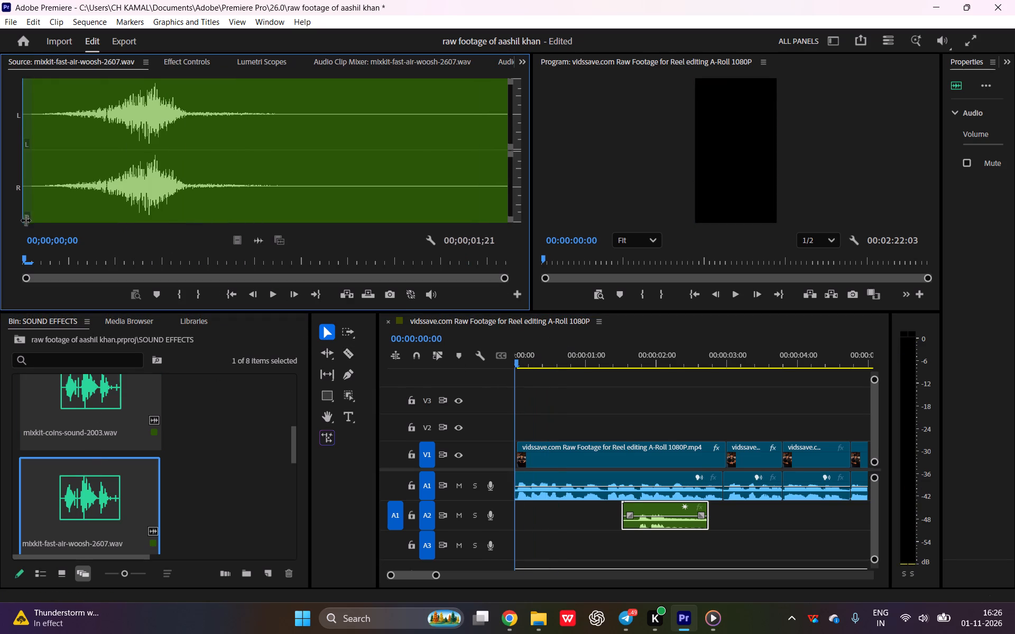
key(space)
key(space)
Replay the fast-air-woosh sound, and audition mixkit-positive-game-alert-3151.wav for comparison.
scroll(130, 380, down, 11)
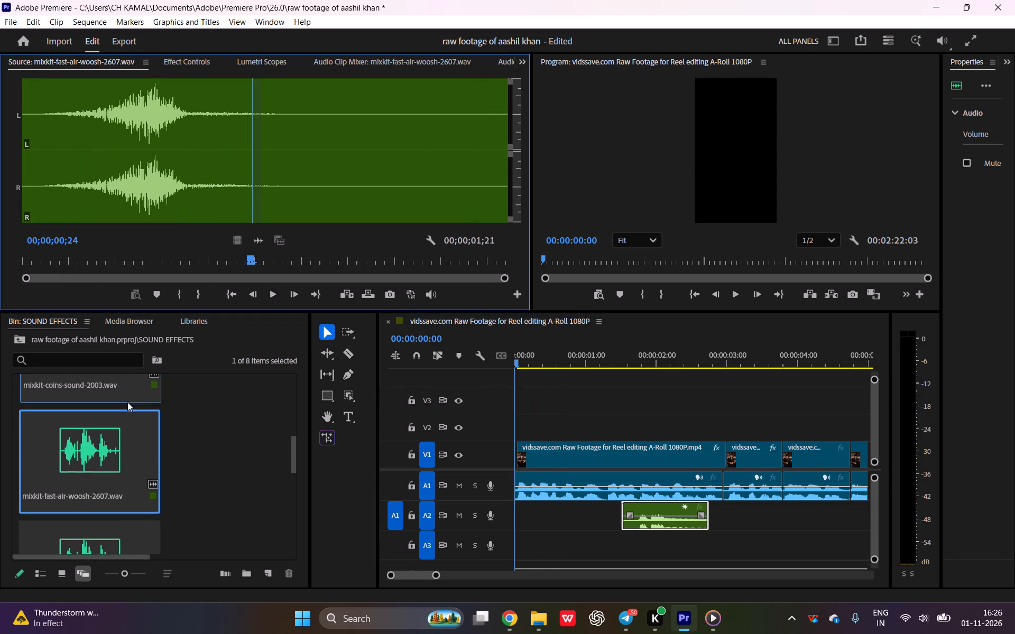
scroll(127, 402, down, 13)
click(88, 450)
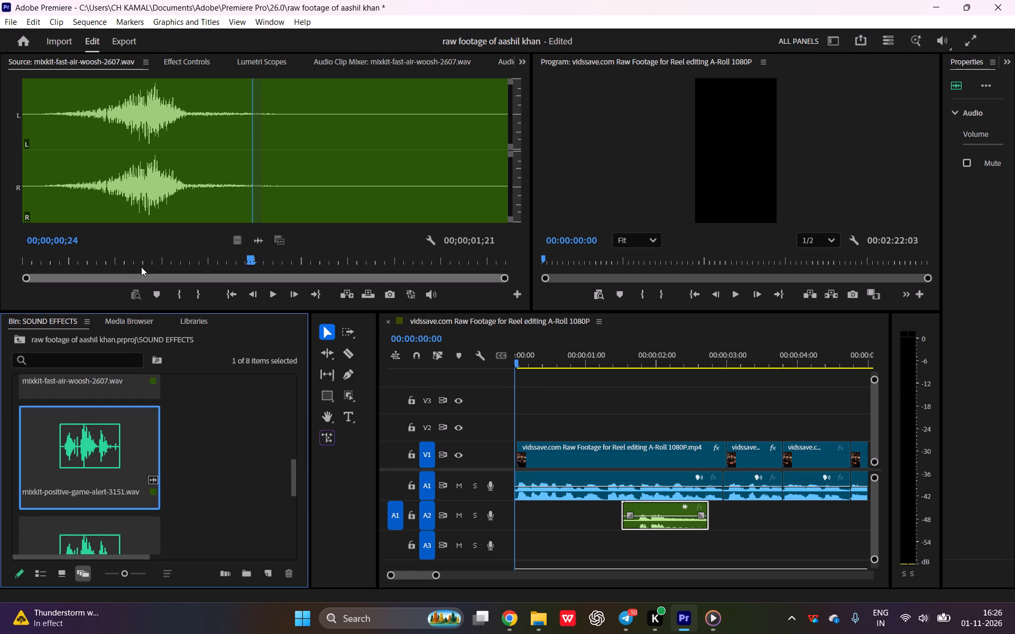
drag(250, 260, 0, 259)
key(space)
key(space)
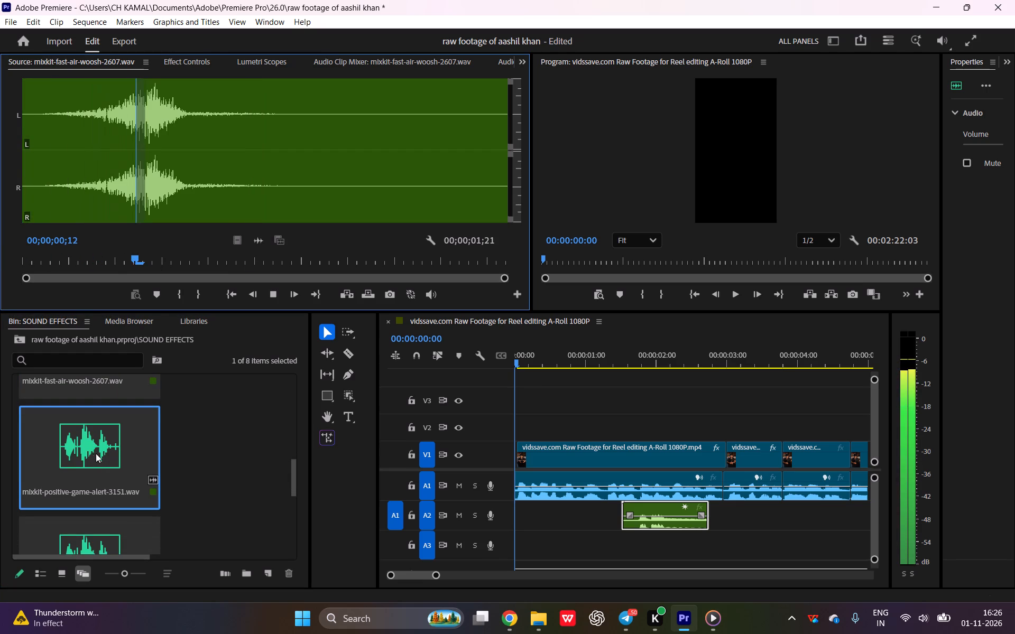
click(96, 450)
click(96, 449)
key(space)
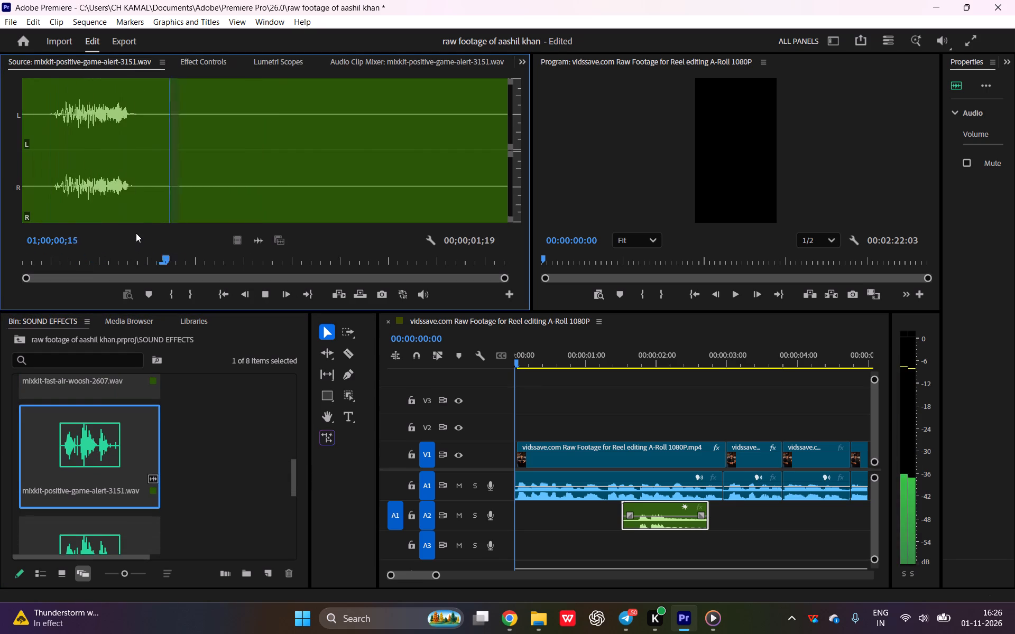
key(space)
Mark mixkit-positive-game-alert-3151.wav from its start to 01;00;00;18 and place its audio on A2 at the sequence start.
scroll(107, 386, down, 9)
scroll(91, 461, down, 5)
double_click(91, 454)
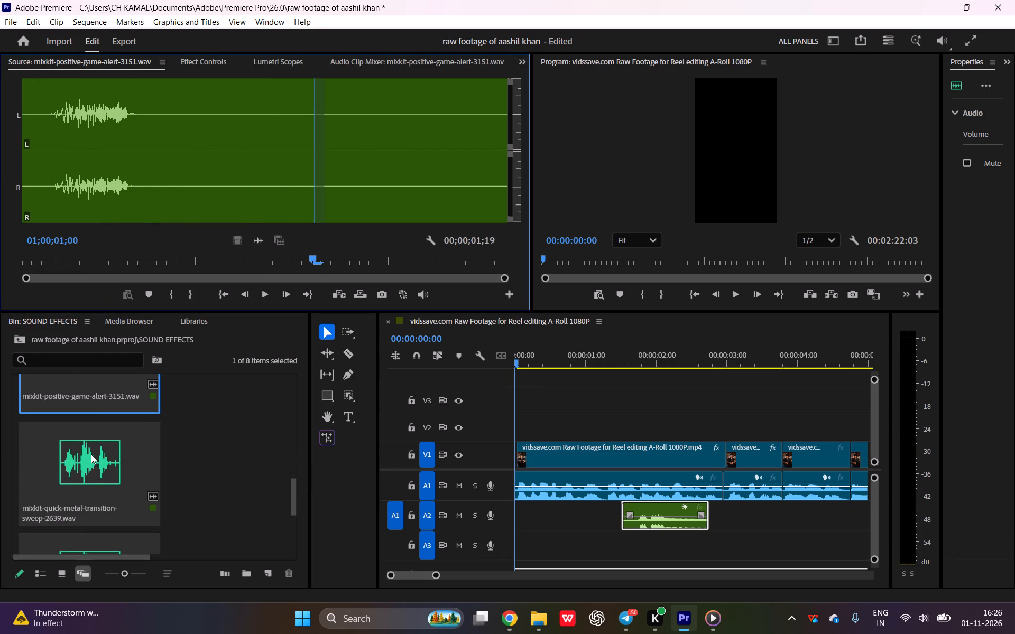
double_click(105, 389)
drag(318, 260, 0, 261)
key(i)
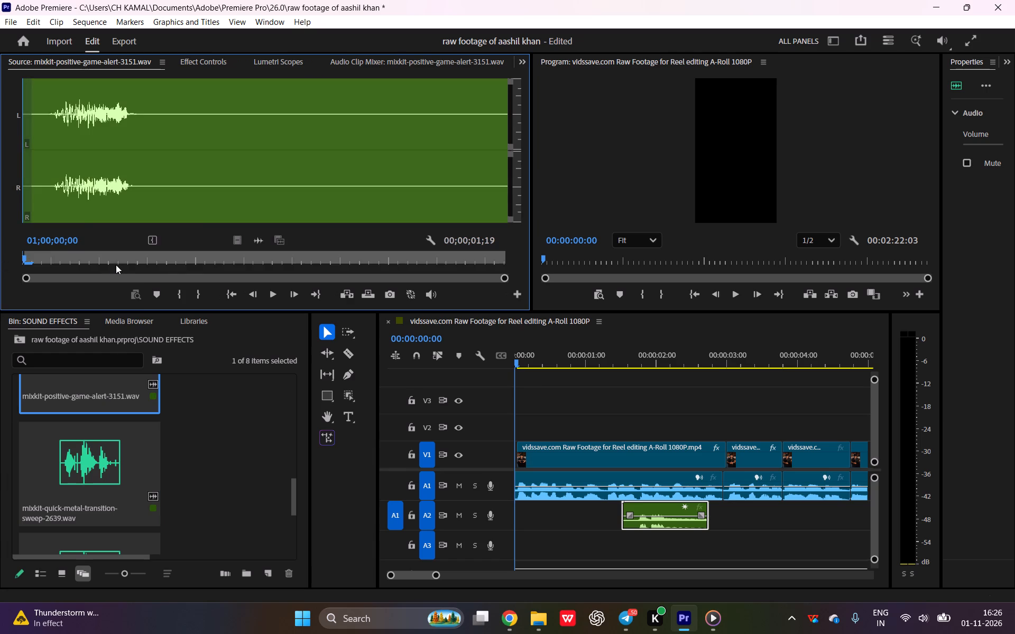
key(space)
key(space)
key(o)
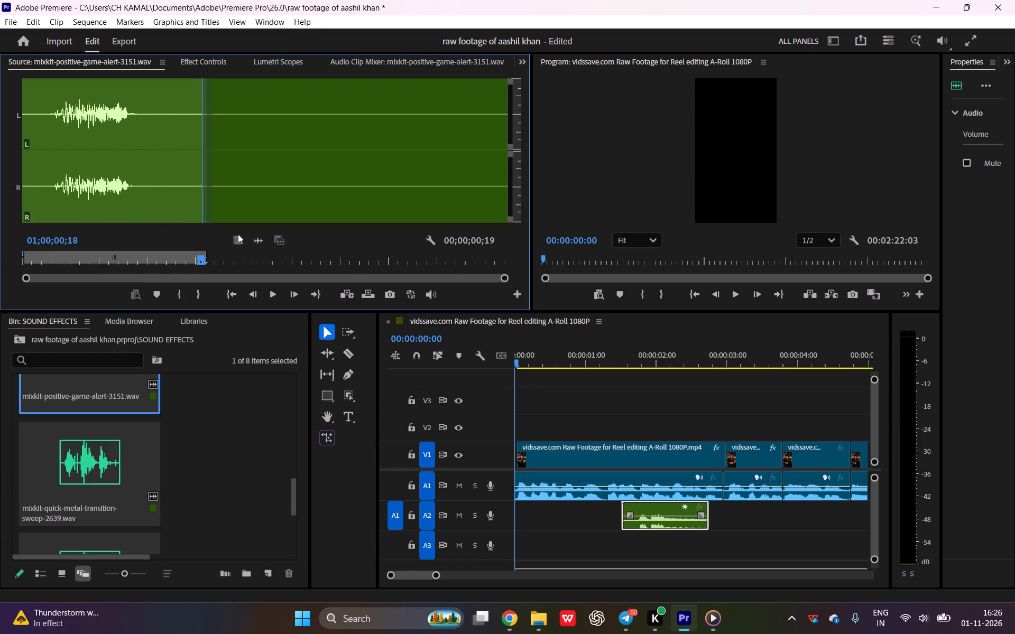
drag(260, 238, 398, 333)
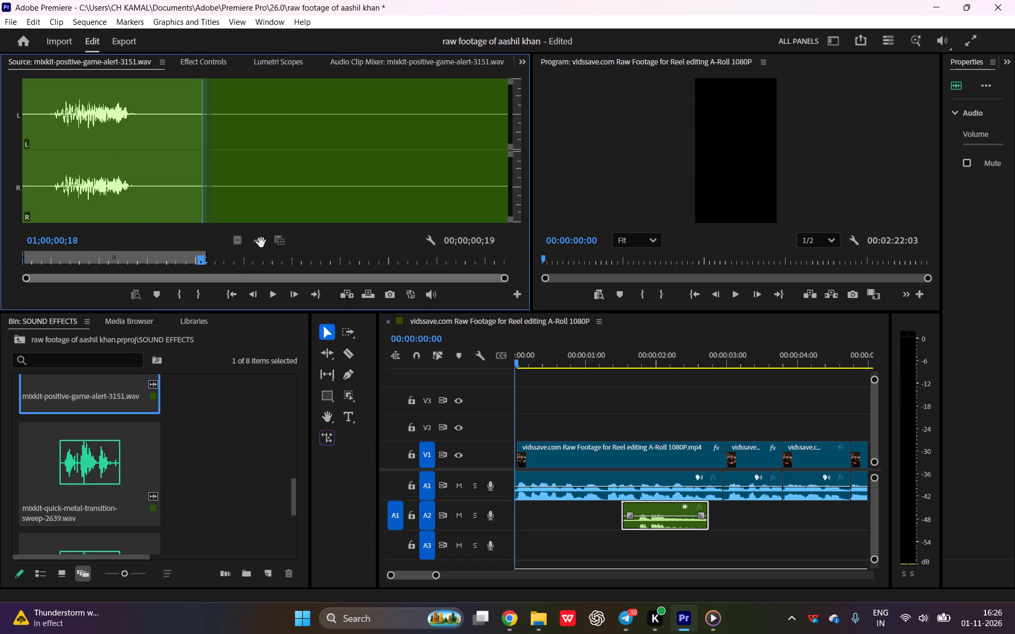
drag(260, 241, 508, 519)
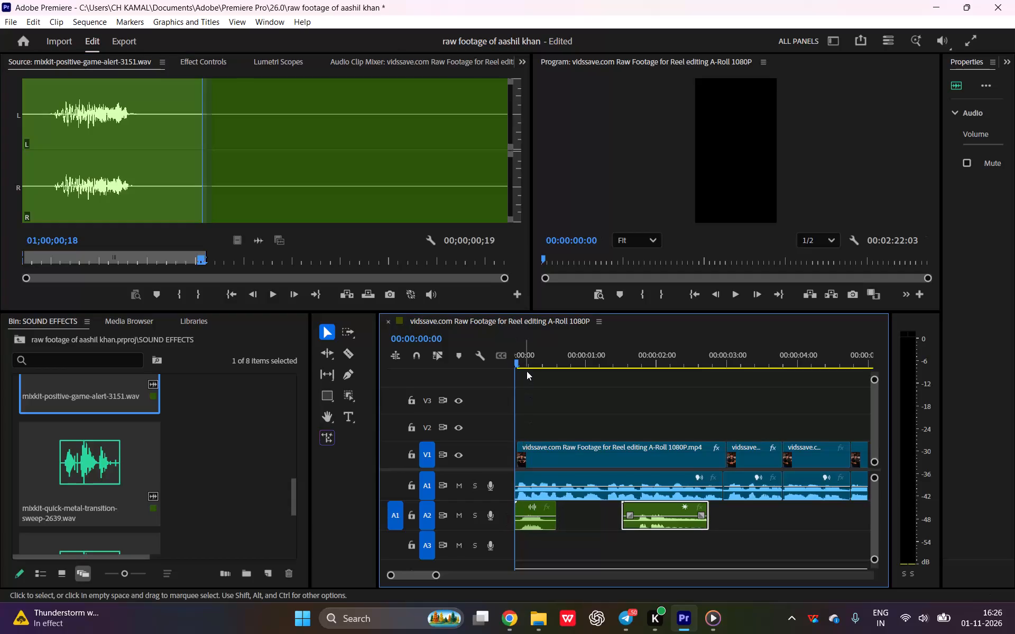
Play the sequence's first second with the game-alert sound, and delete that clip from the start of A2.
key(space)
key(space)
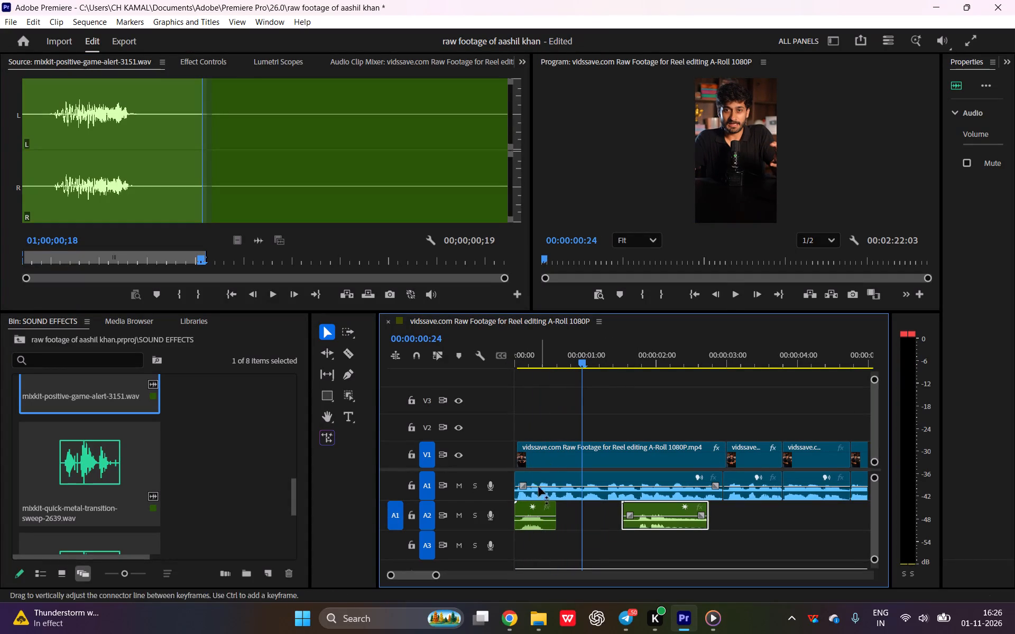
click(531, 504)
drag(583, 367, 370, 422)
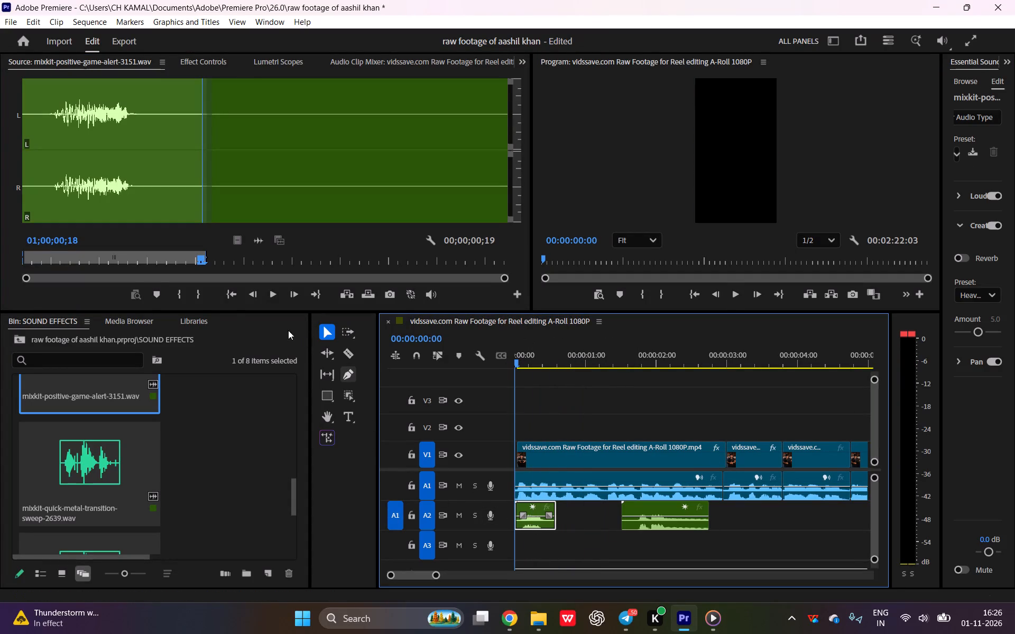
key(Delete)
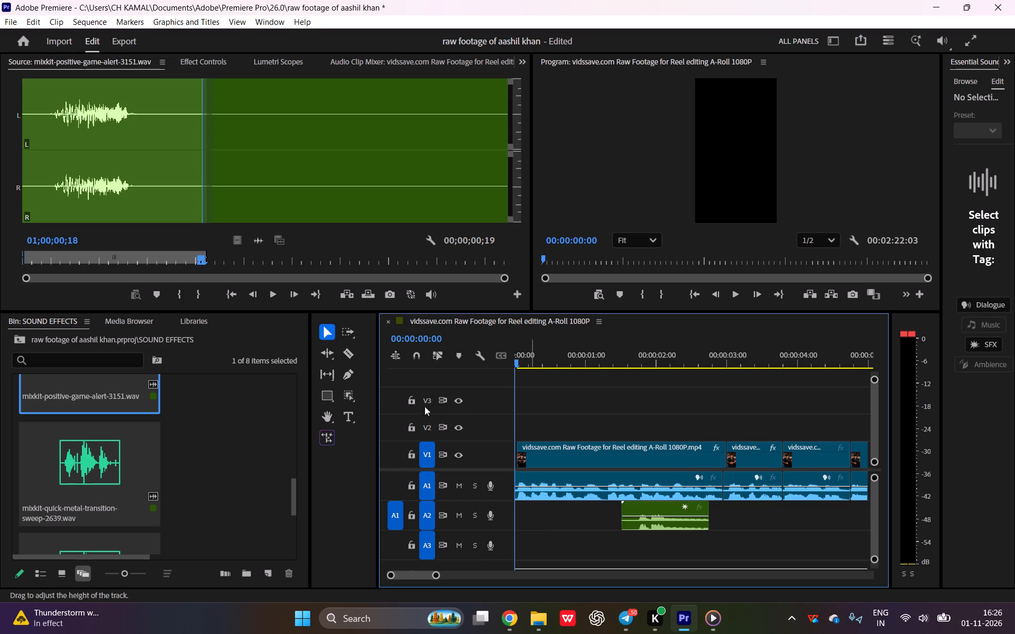
Re-mark the game-alert source to 12 frames starting at 01;00;00;03 and place its audio on A2 at the sequence start.
drag(201, 86, 0, 111)
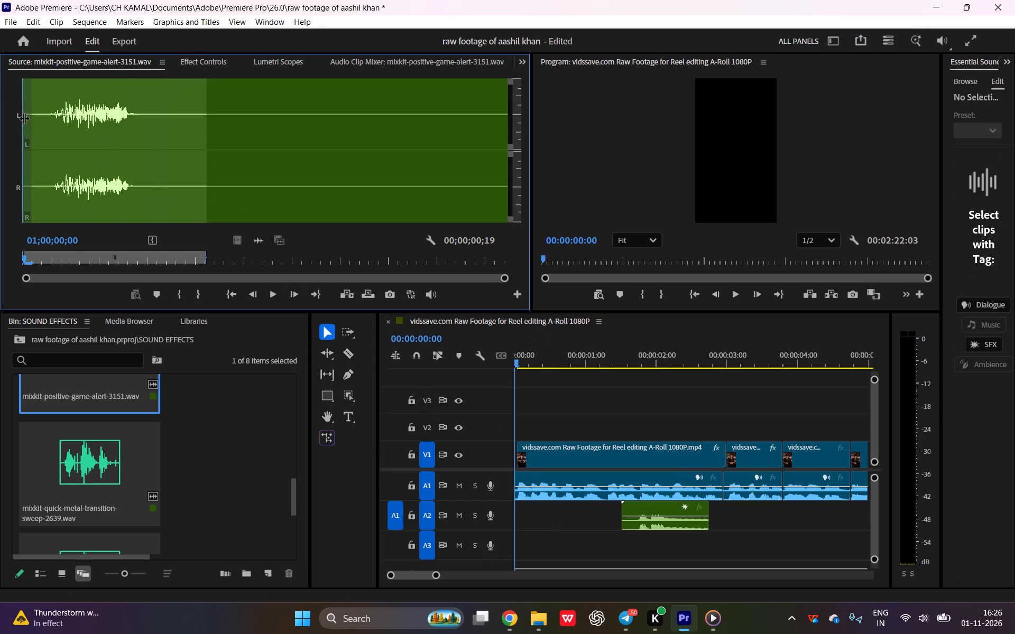
click(116, 180)
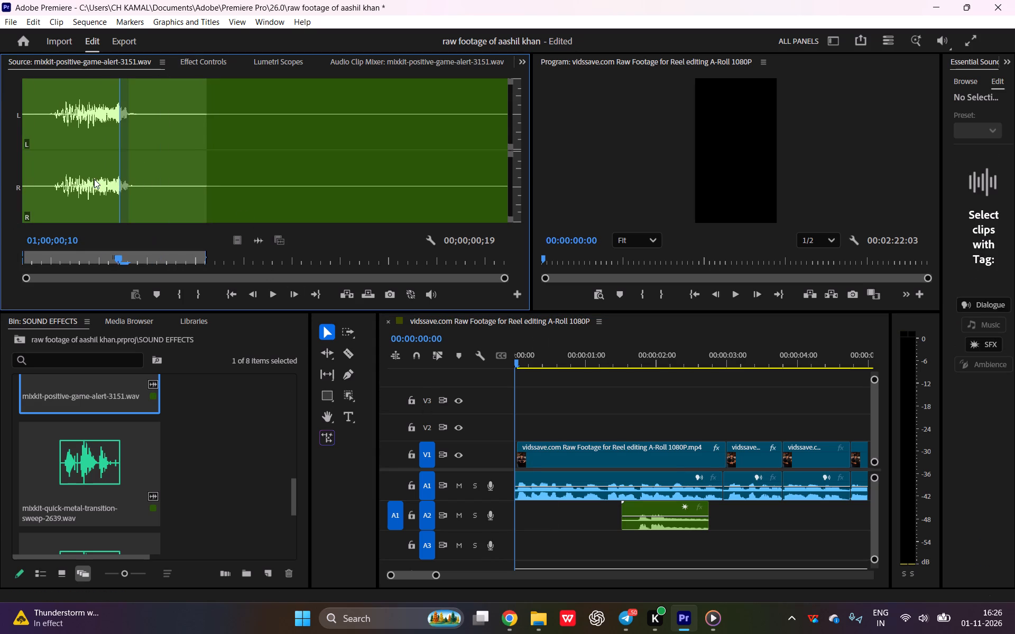
drag(24, 171, 53, 169)
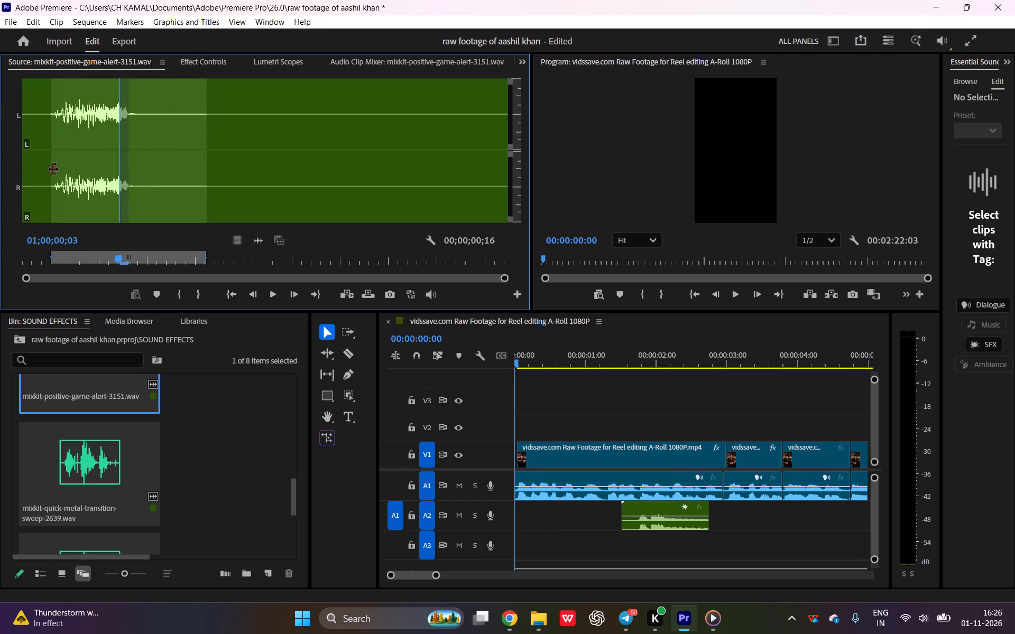
drag(53, 169, 50, 169)
drag(204, 172, 183, 171)
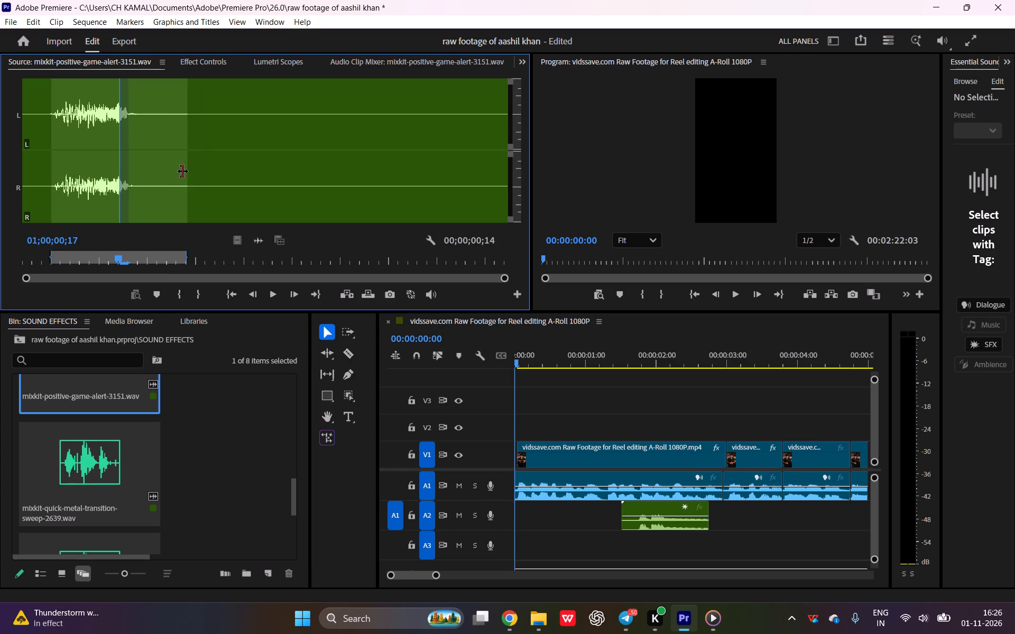
drag(183, 171, 169, 174)
drag(261, 242, 510, 523)
Play the opening of the sequence twice to check the trimmed game-alert sound against the voice.
key(space)
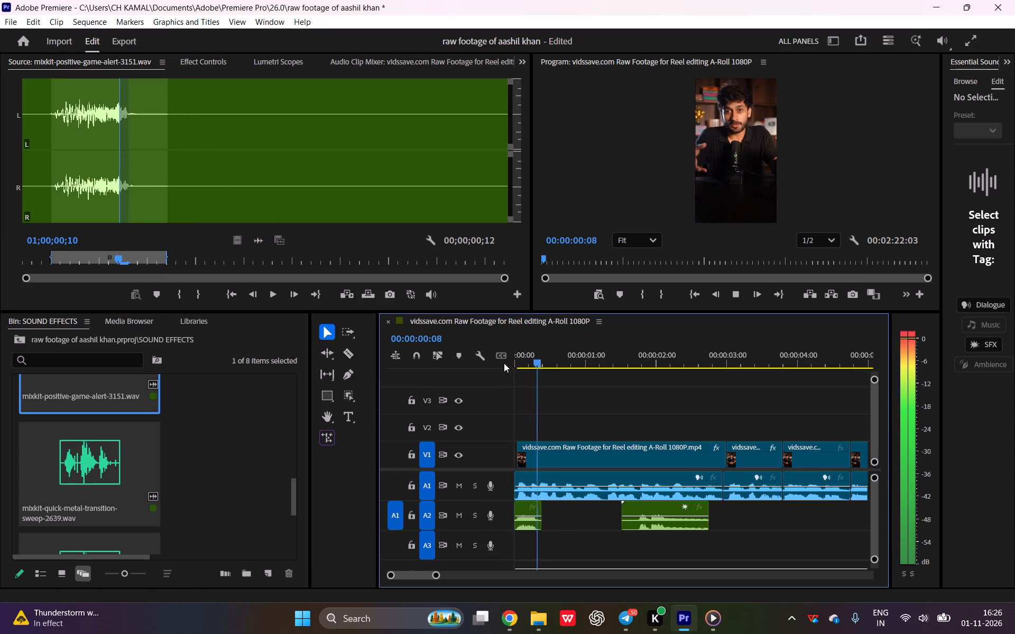
key(space)
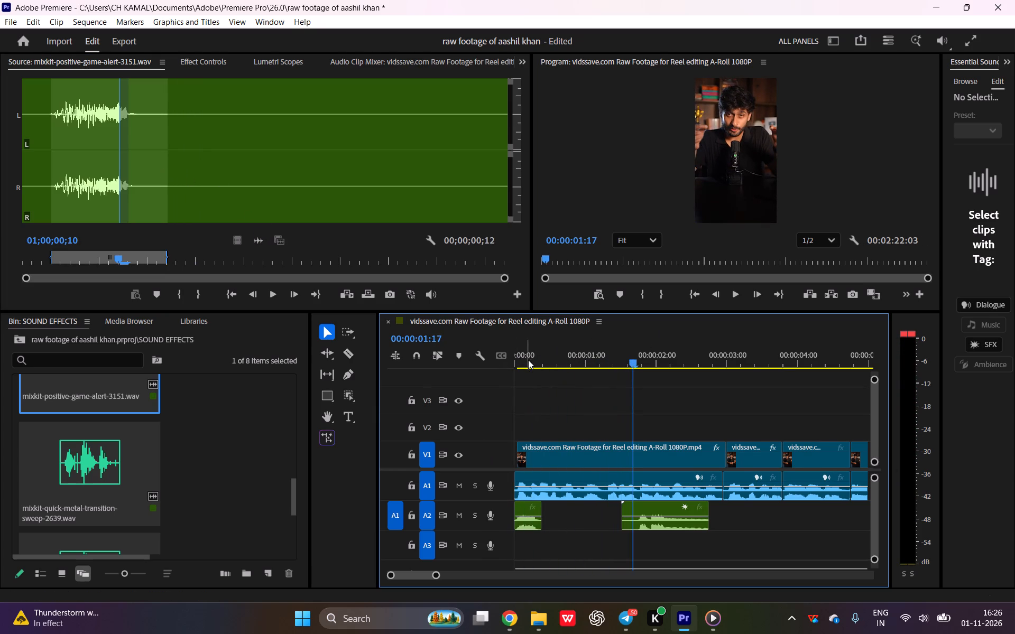
drag(528, 360, 484, 369)
key(space)
key(space)
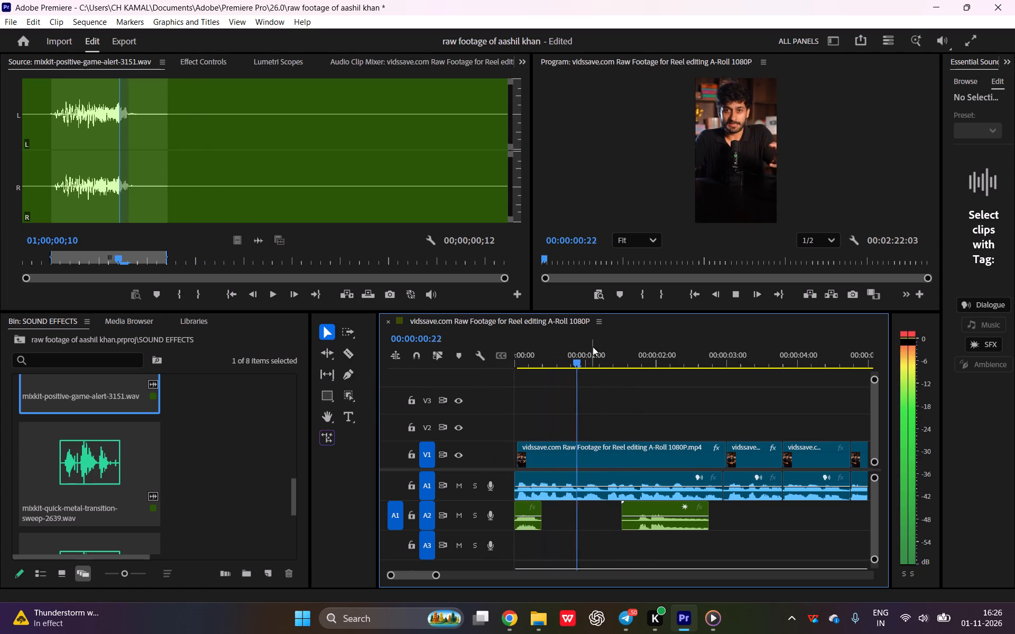
key(space)
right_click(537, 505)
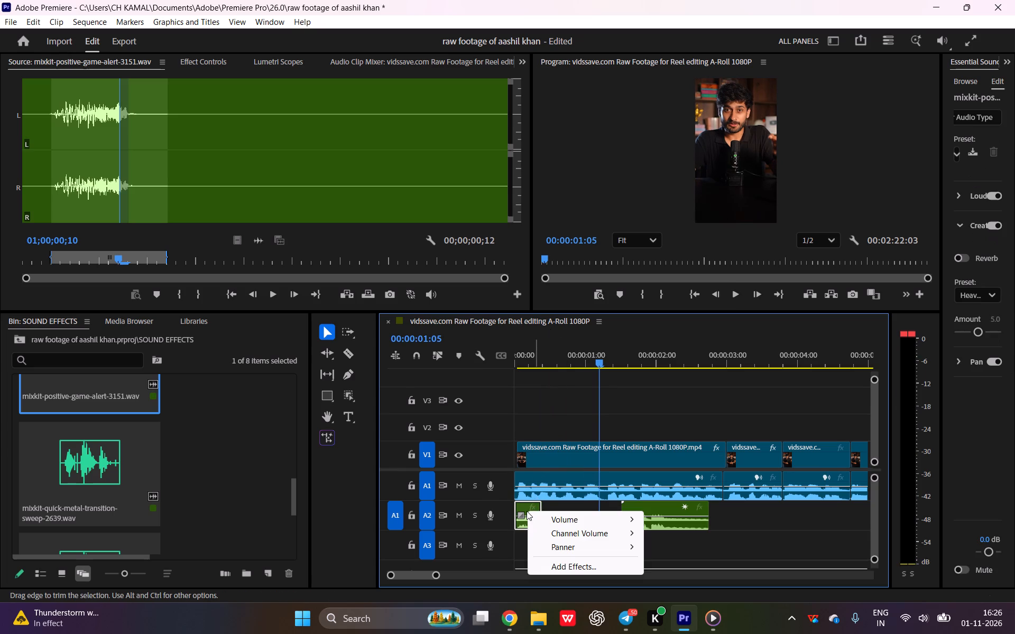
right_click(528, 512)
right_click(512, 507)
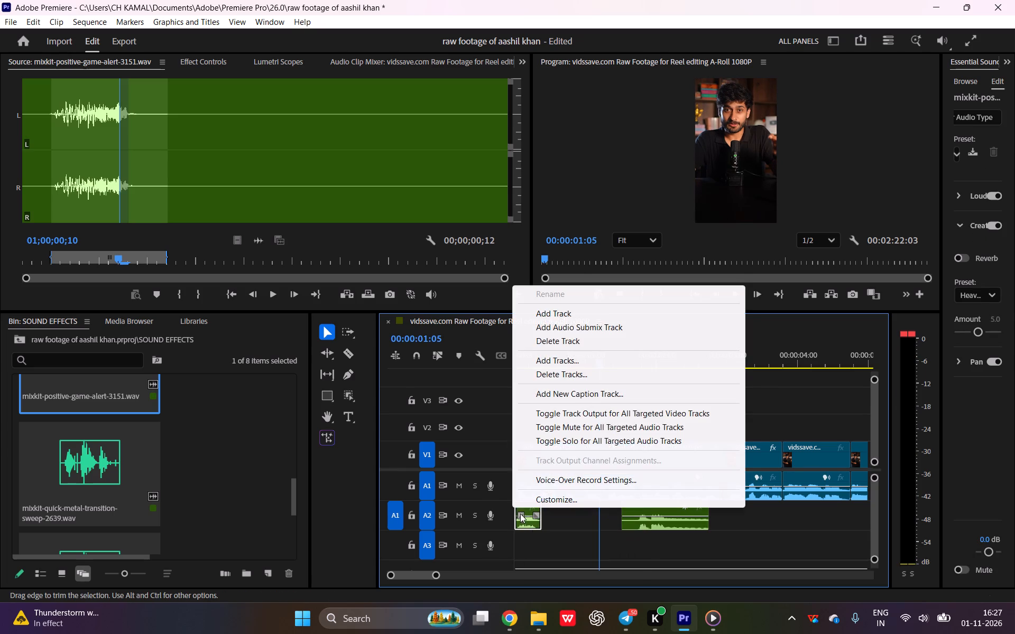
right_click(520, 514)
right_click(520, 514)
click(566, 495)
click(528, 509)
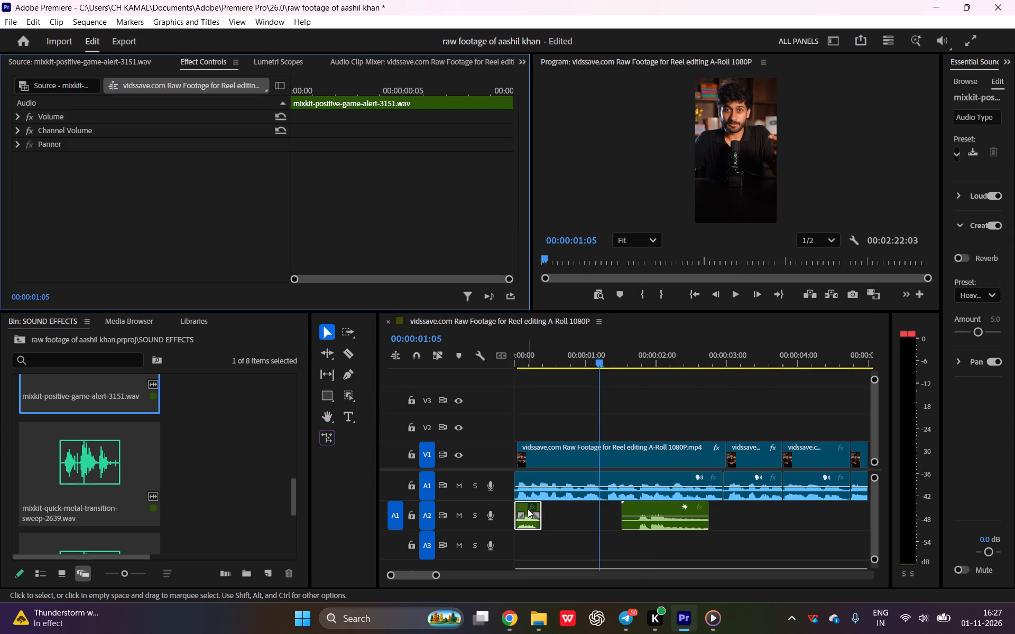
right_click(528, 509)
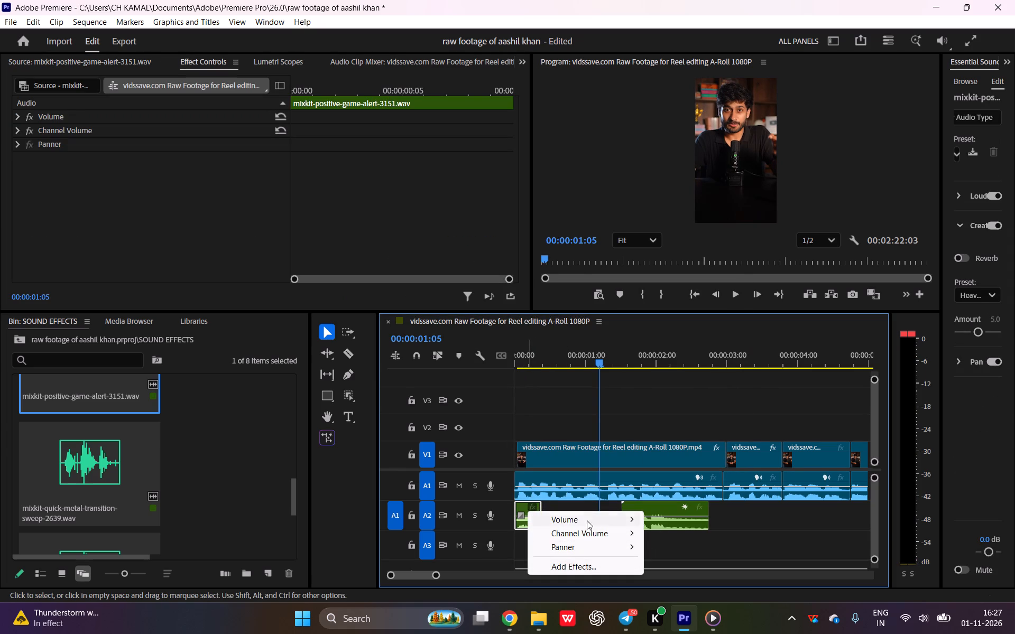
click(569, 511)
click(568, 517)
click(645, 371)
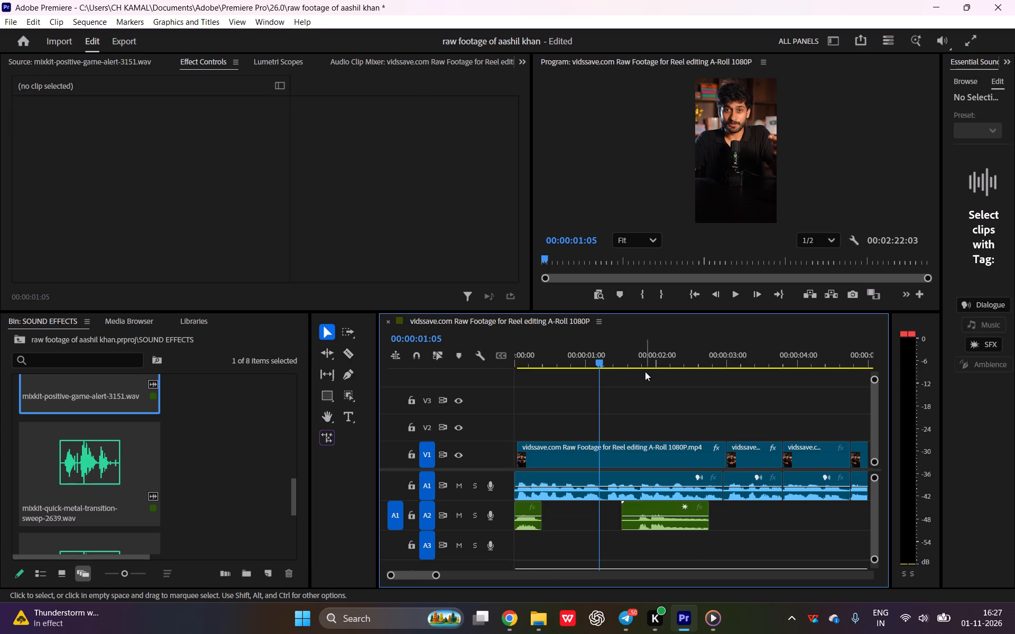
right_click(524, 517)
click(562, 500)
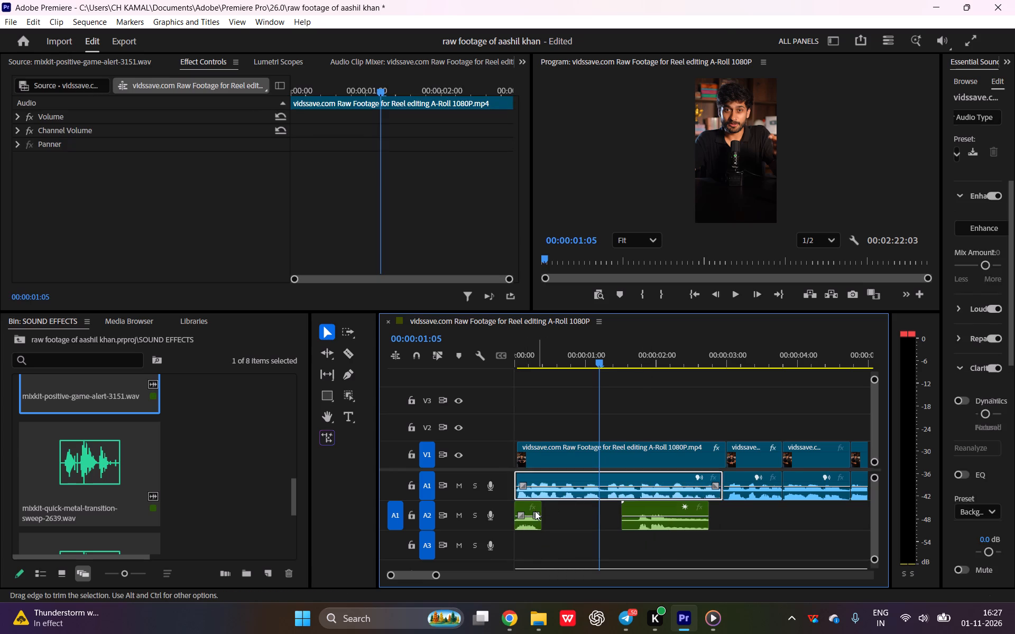
Apply an audio gain of -5 dB to the mixkit-positive-game-alert-3151.wav clip at the start of A2.
click(535, 511)
right_click(531, 517)
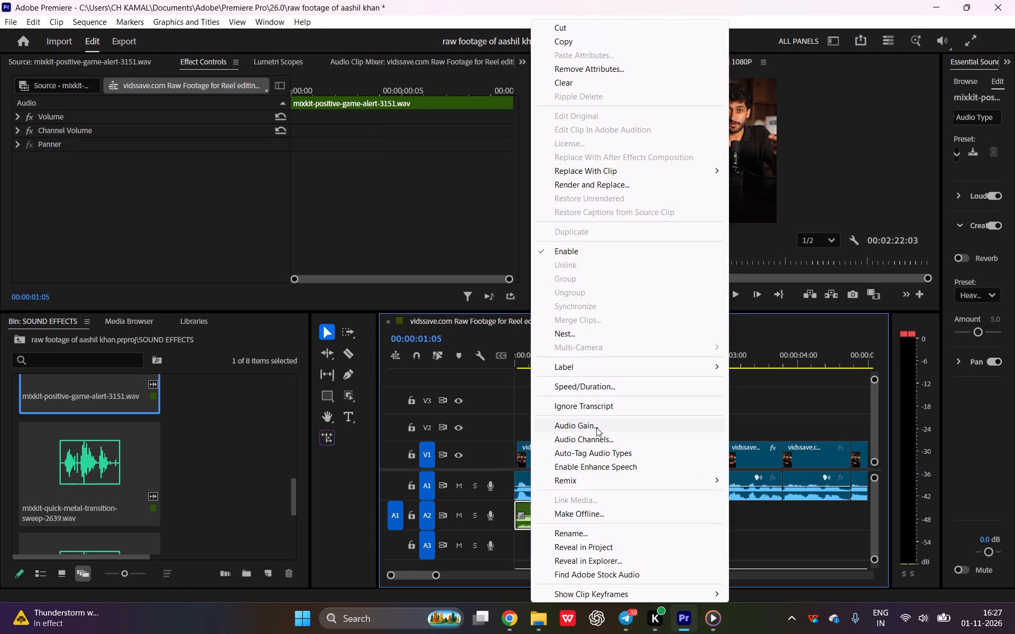
click(596, 427)
text(-5)
key(Return)
Play the sequence's opening seconds twice to check the quieter game-alert sound against the voice.
drag(585, 364, 213, 375)
key(space)
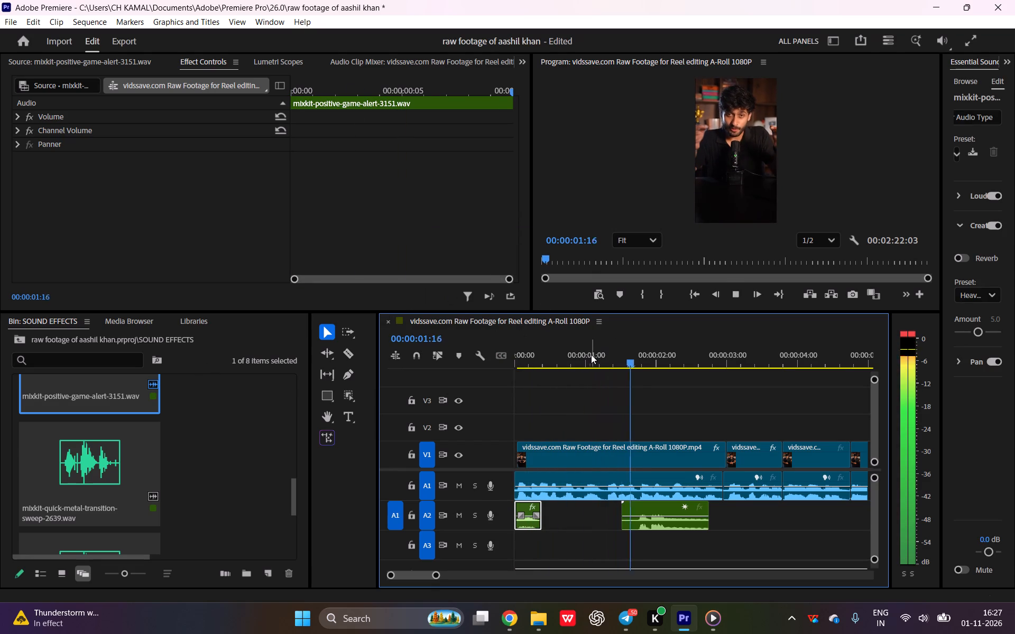
key(space)
drag(589, 363, 279, 365)
key(space)
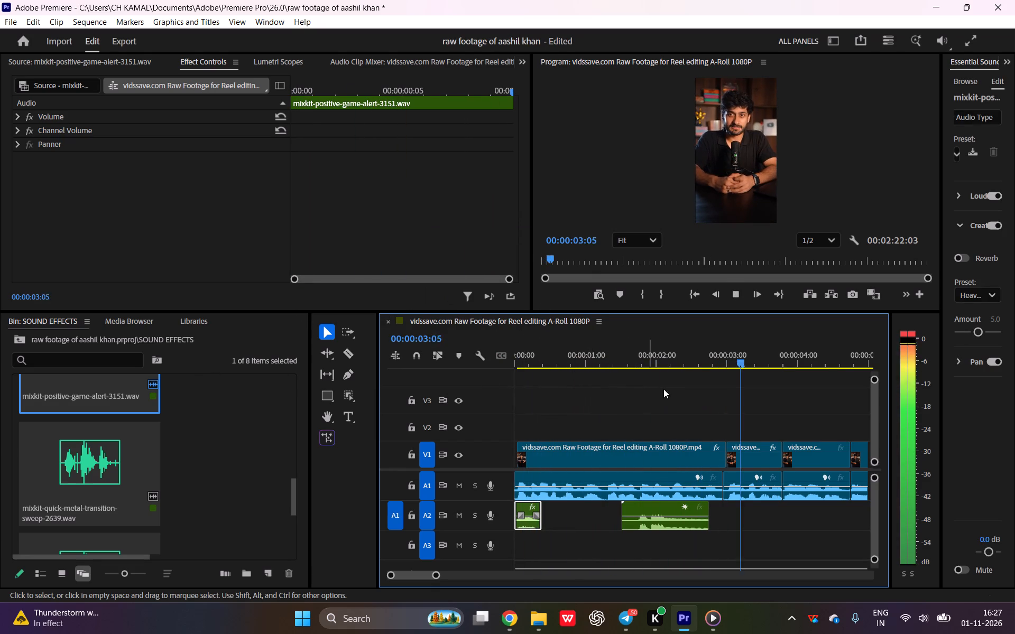
scroll(697, 398, down, 3)
key(space)
Play the sequence from about 3 seconds into the Graphic clip near 7 seconds, replaying passages to review the footage.
key(space)
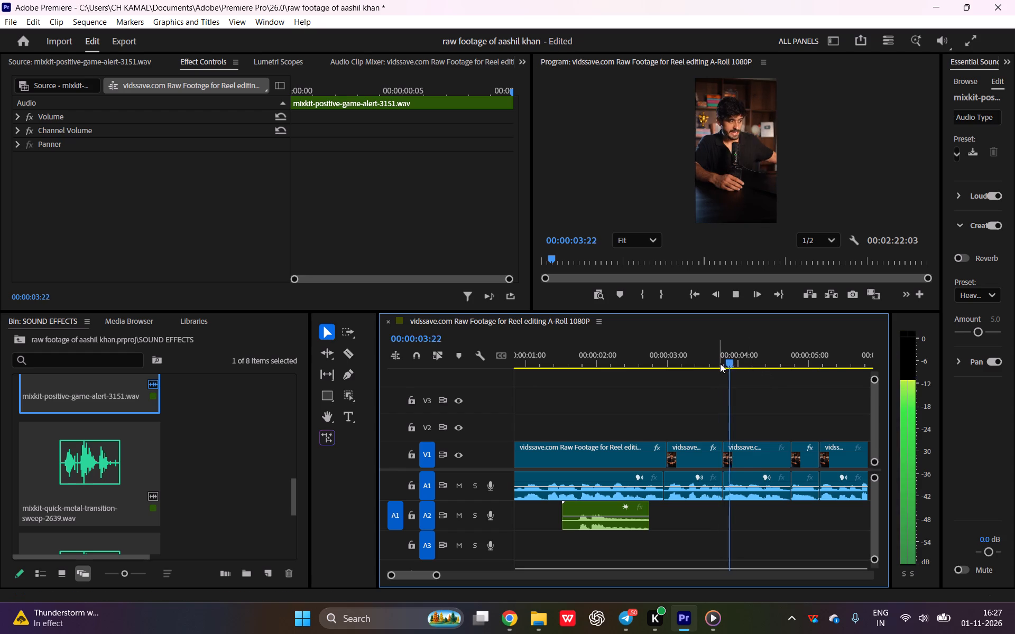
scroll(720, 363, down, 7)
key(space)
drag(662, 365, 623, 369)
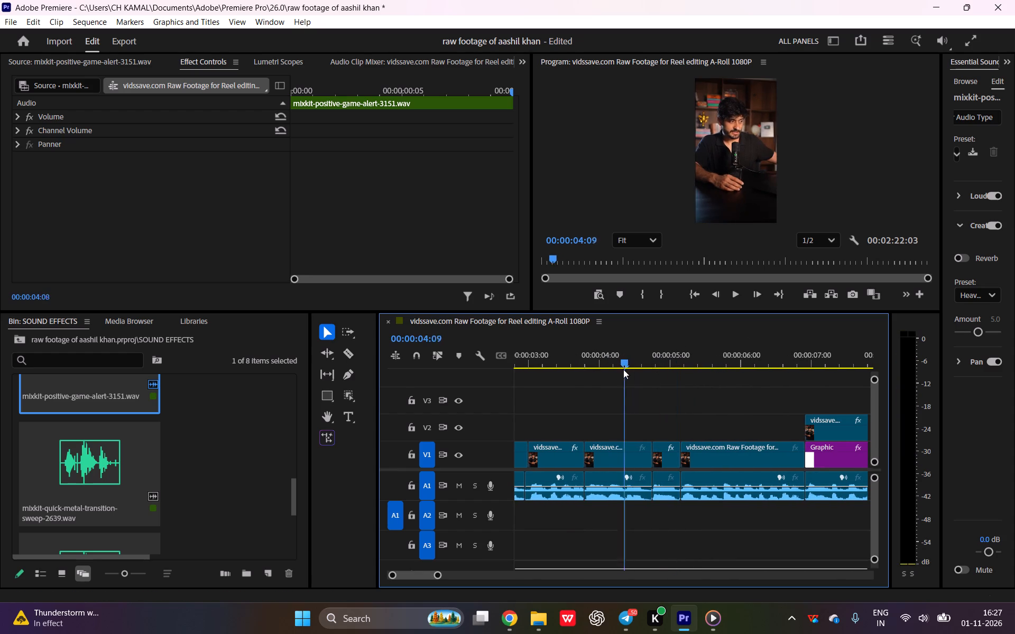
drag(623, 369, 585, 375)
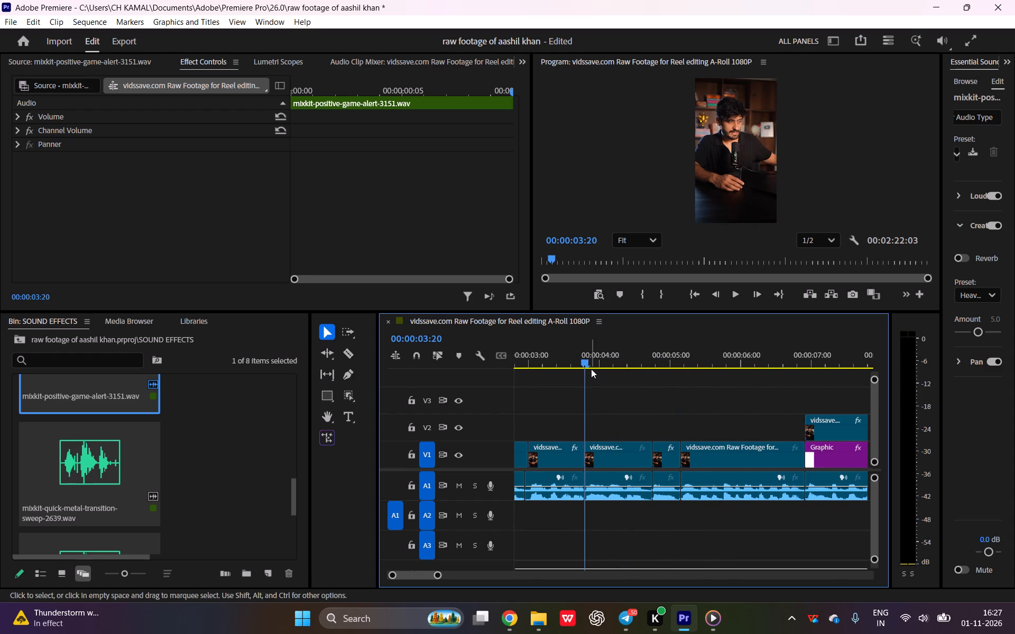
key(space)
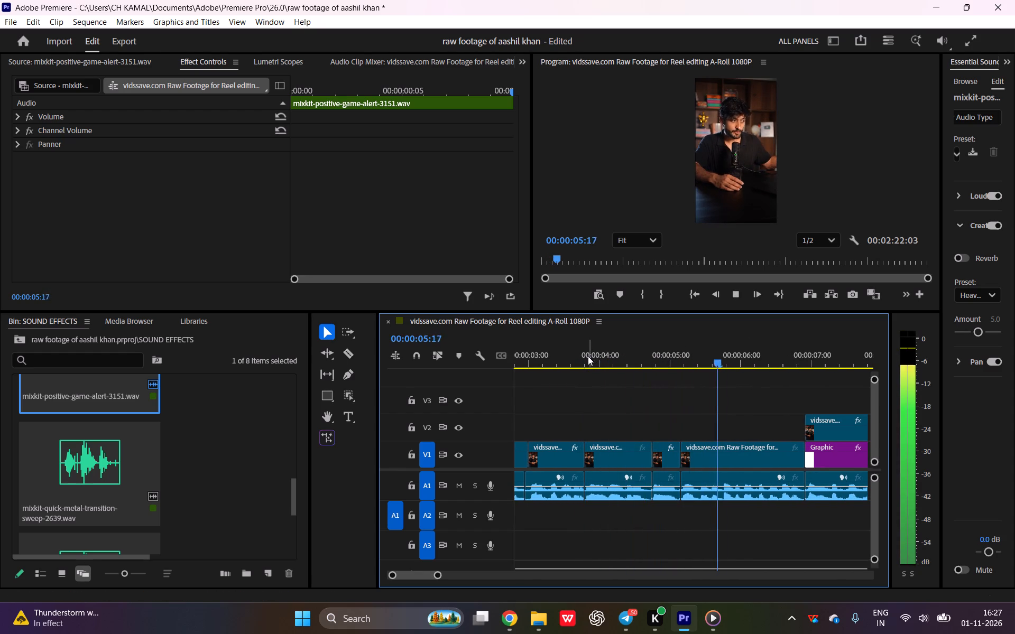
scroll(719, 406, down, 3)
key(space)
key(space)
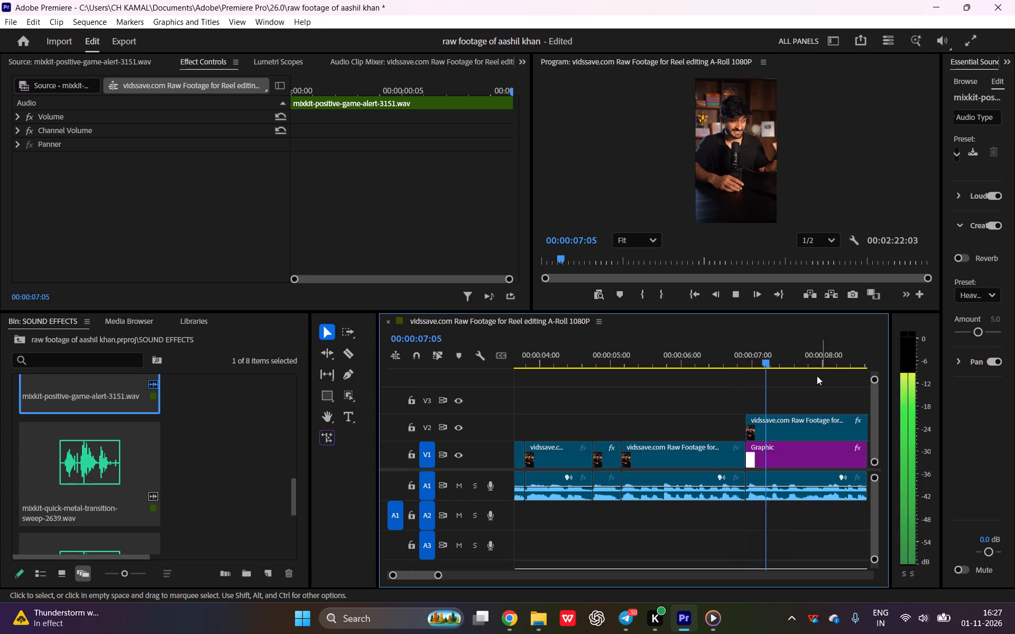
key(space)
click(737, 362)
key(space)
scroll(741, 362, down, 5)
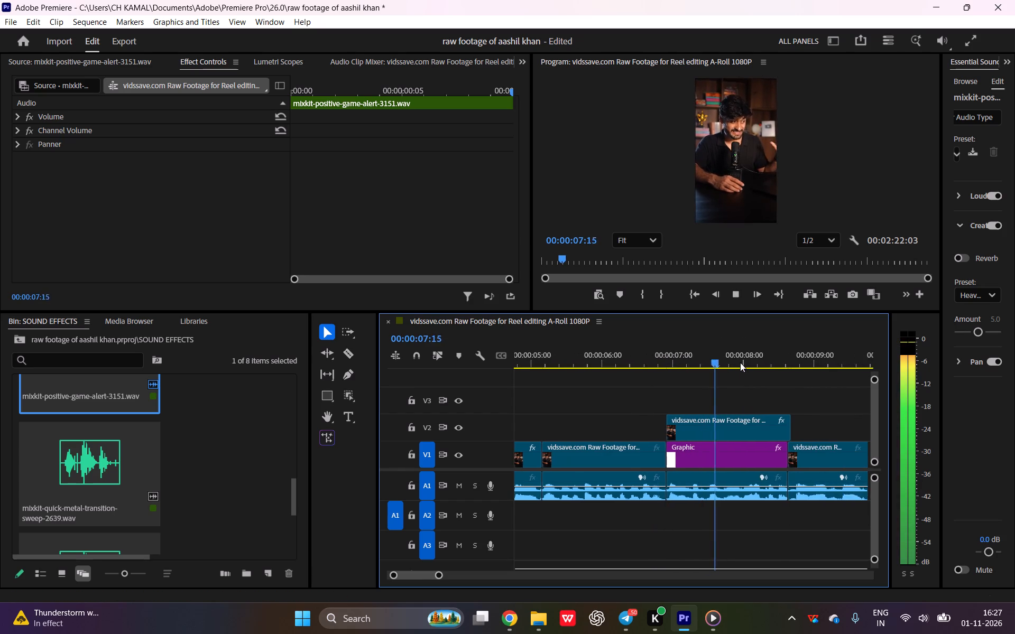
scroll(740, 362, down, 3)
scroll(739, 363, up, 2)
key(space)
drag(712, 364, 622, 364)
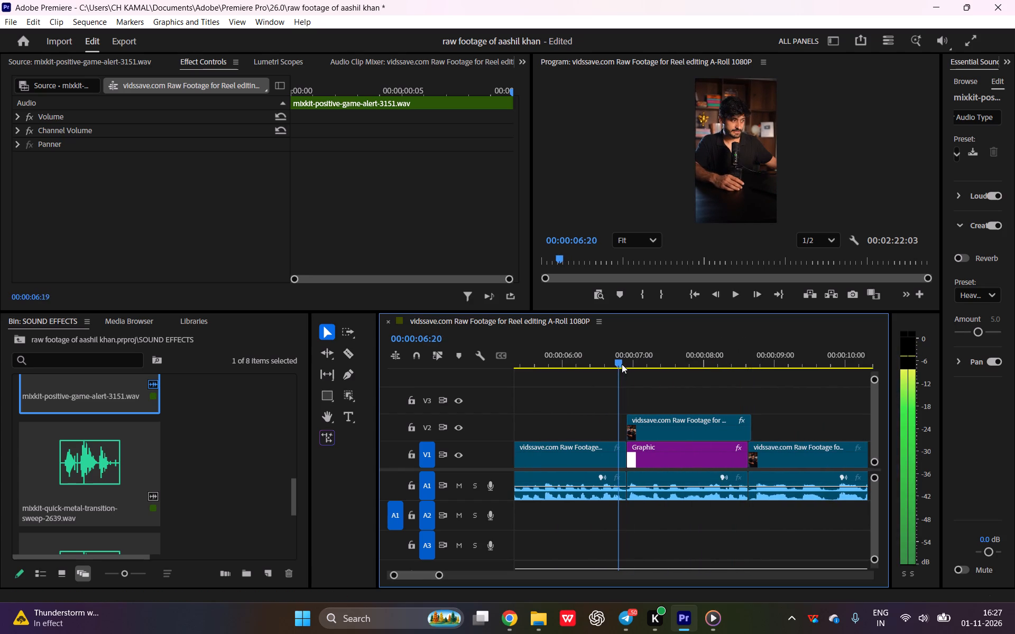
drag(622, 364, 620, 364)
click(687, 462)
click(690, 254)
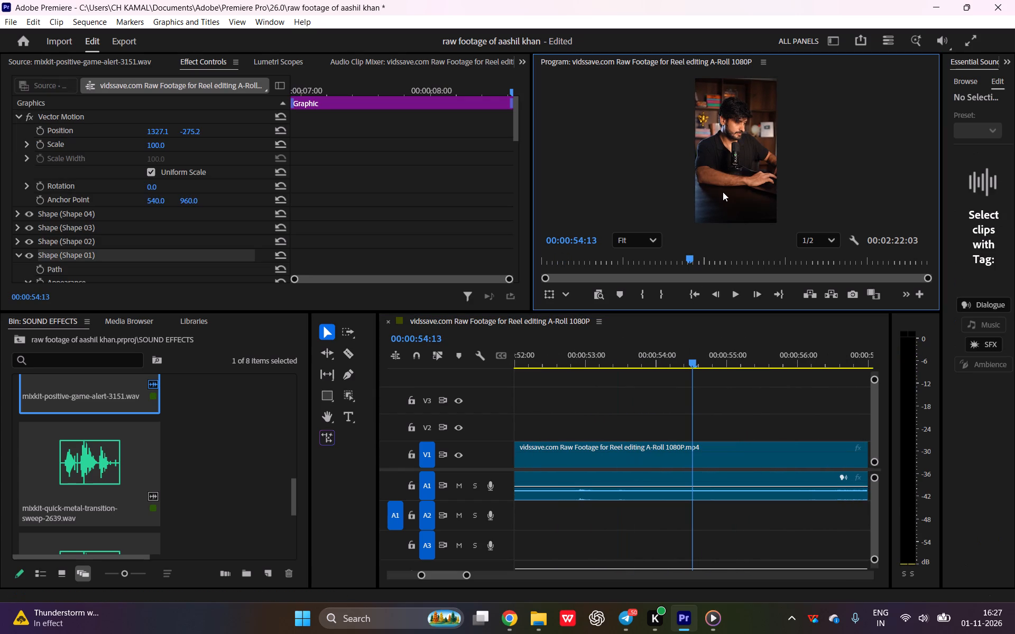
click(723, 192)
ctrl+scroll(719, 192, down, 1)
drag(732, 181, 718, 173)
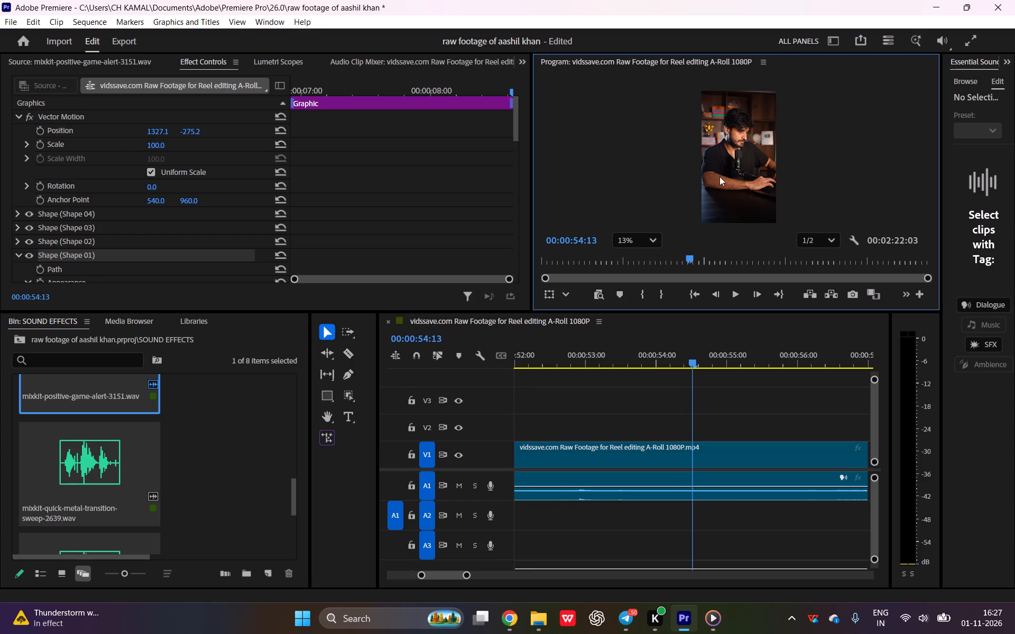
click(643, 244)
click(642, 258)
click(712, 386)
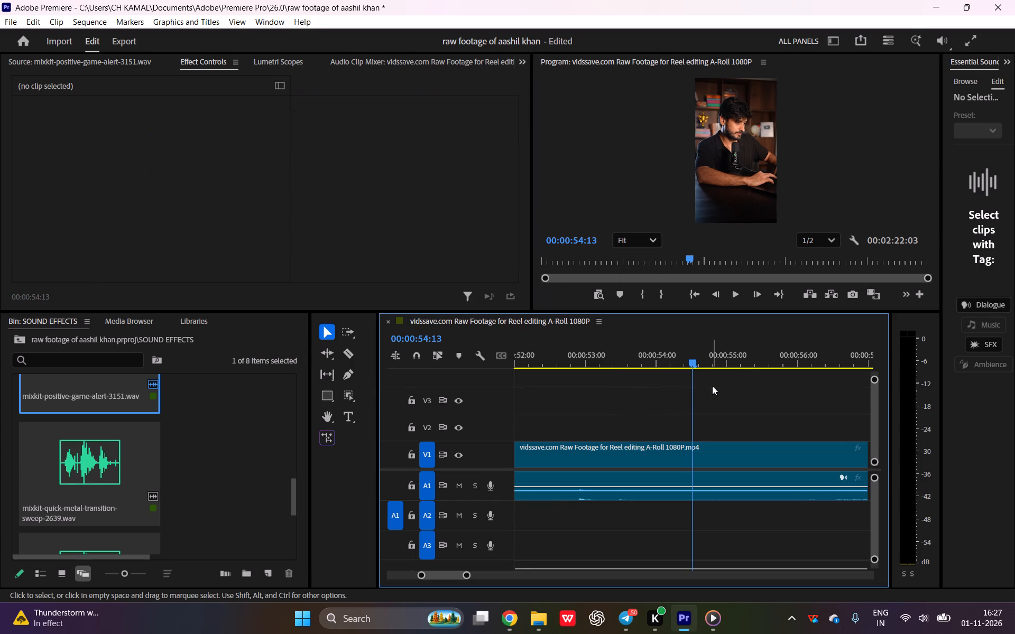
Replay the sequence from its start and park the playhead at the cut at 00:00:03:00.
scroll(670, 399, up, 20)
scroll(670, 399, up, 15)
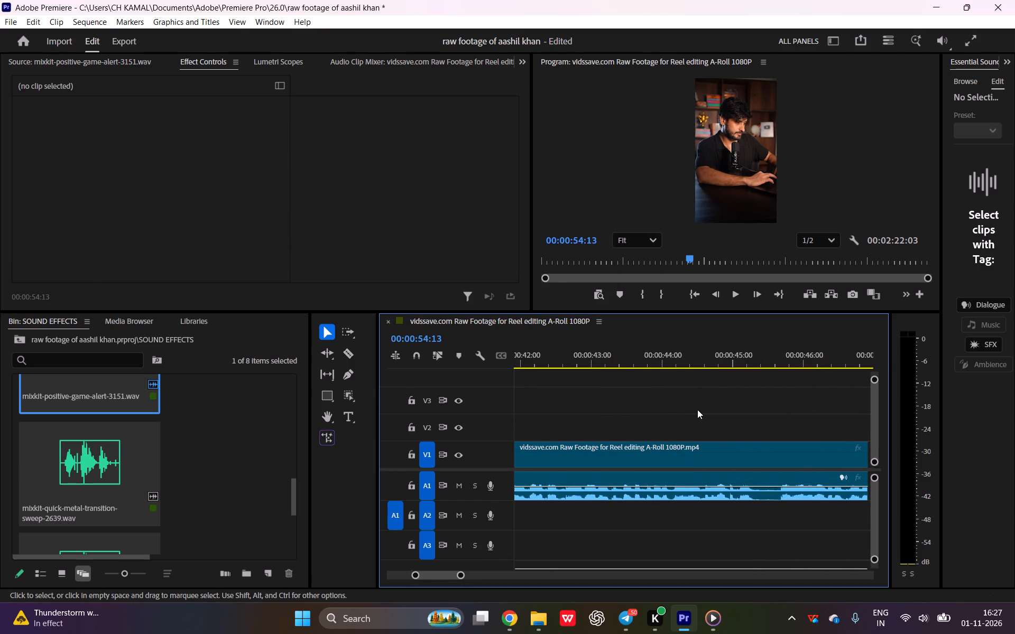
scroll(697, 409, up, 15)
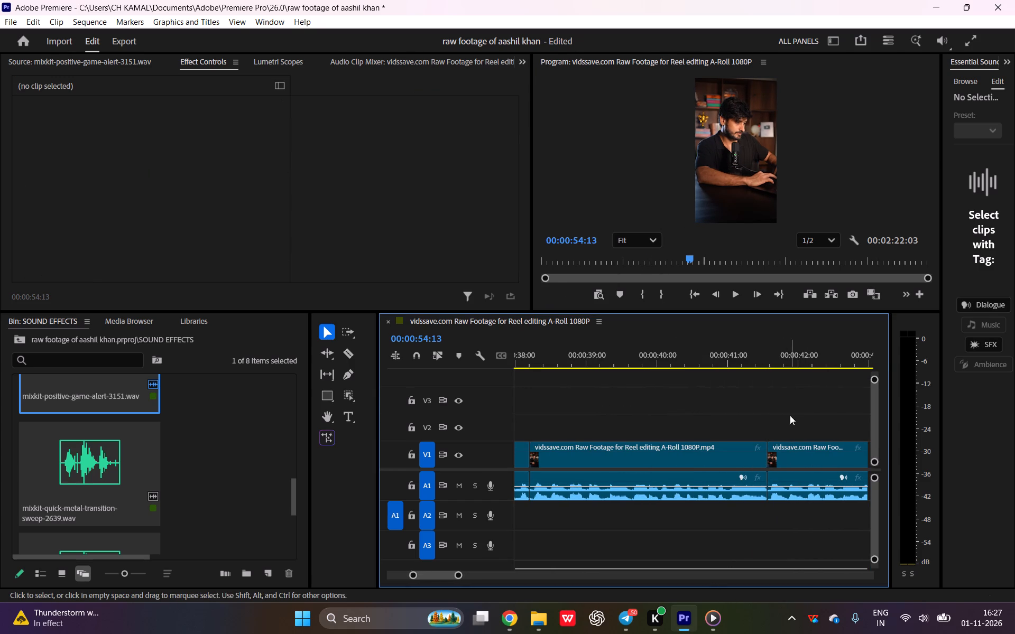
drag(790, 415, 743, 417)
click(608, 370)
click(607, 360)
drag(607, 360, 511, 360)
click(560, 361)
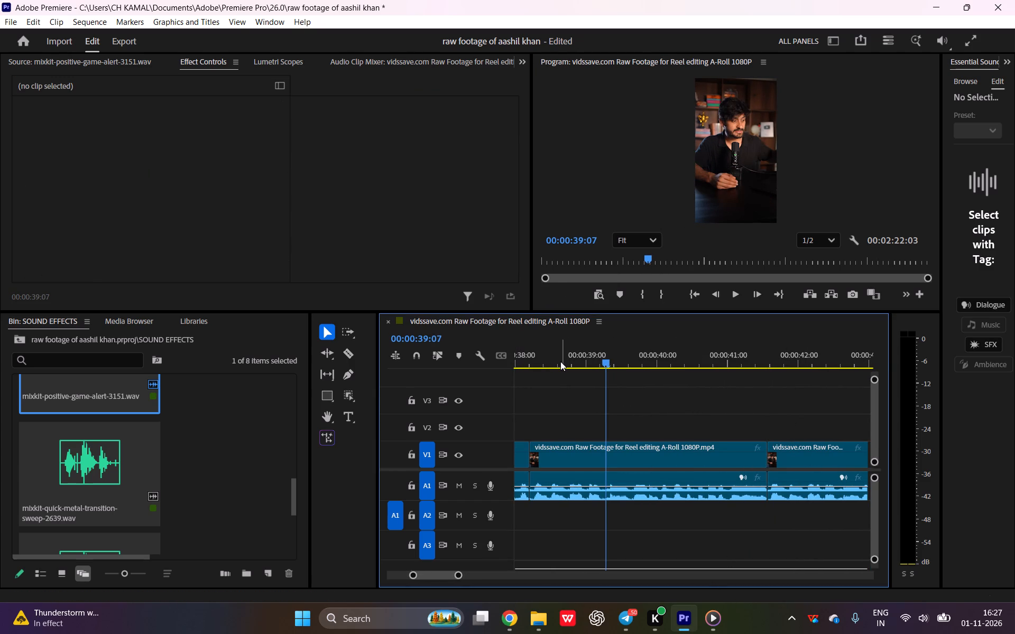
click(561, 364)
drag(561, 364, 534, 364)
double_click(548, 362)
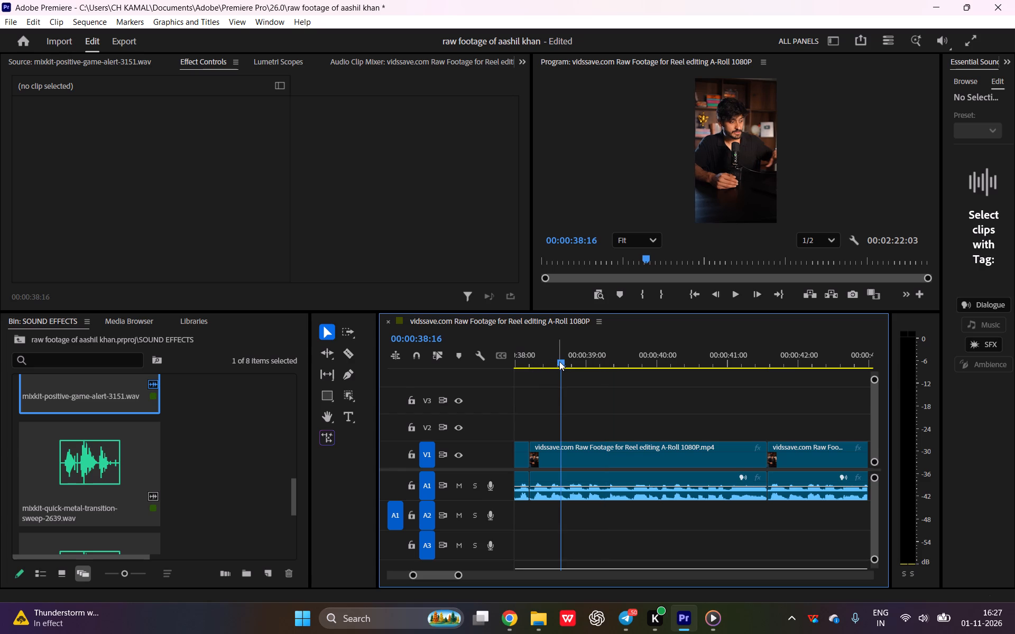
drag(559, 361, 259, 368)
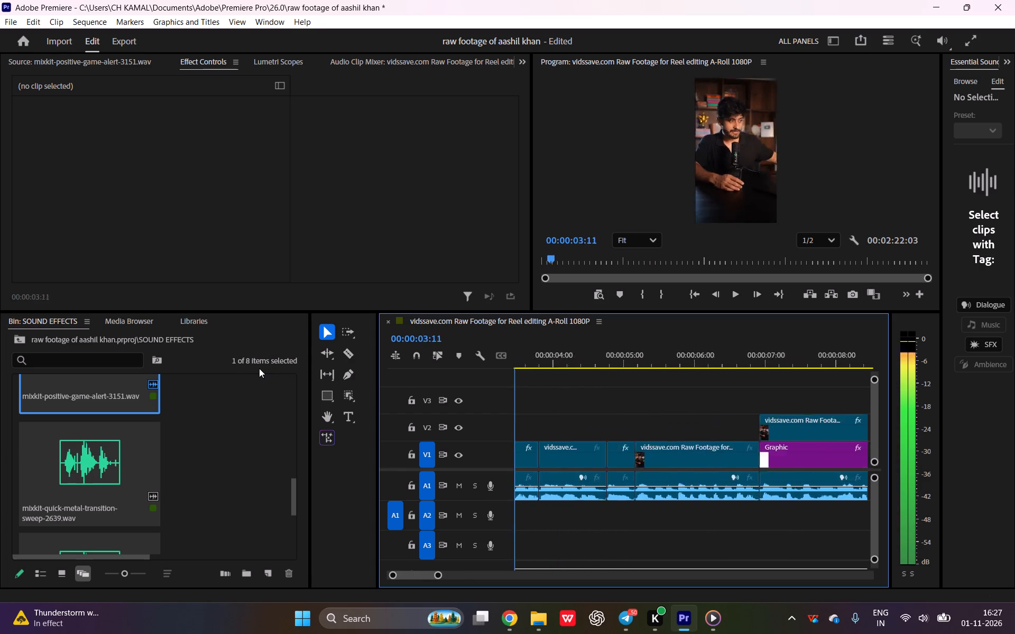
drag(259, 368, 240, 370)
key(space)
scroll(742, 389, down, 1)
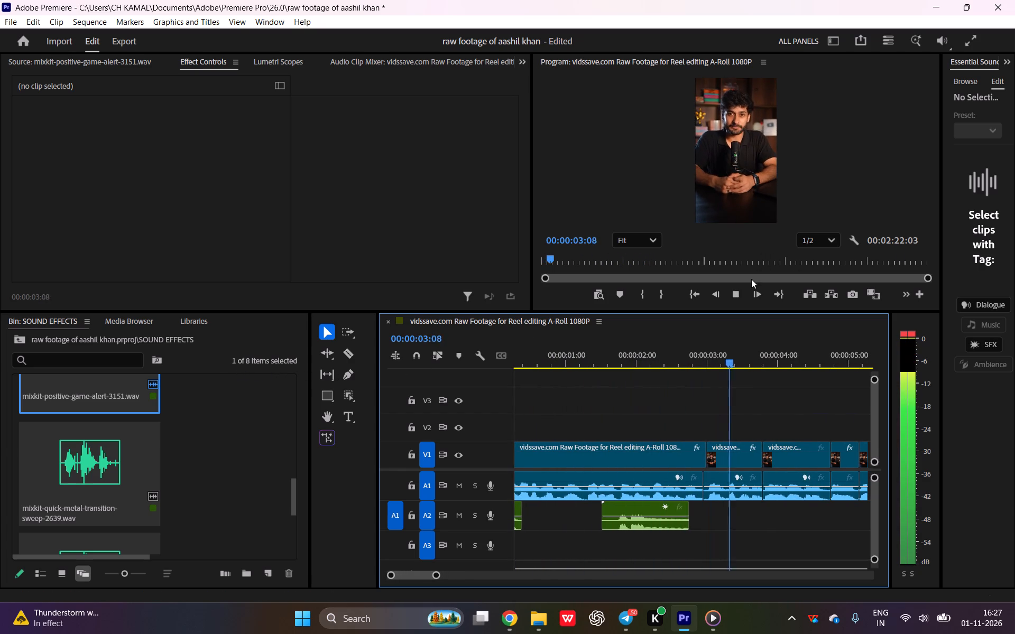
scroll(734, 421, up, 2)
scroll(777, 341, down, 4)
click(689, 352)
click(637, 363)
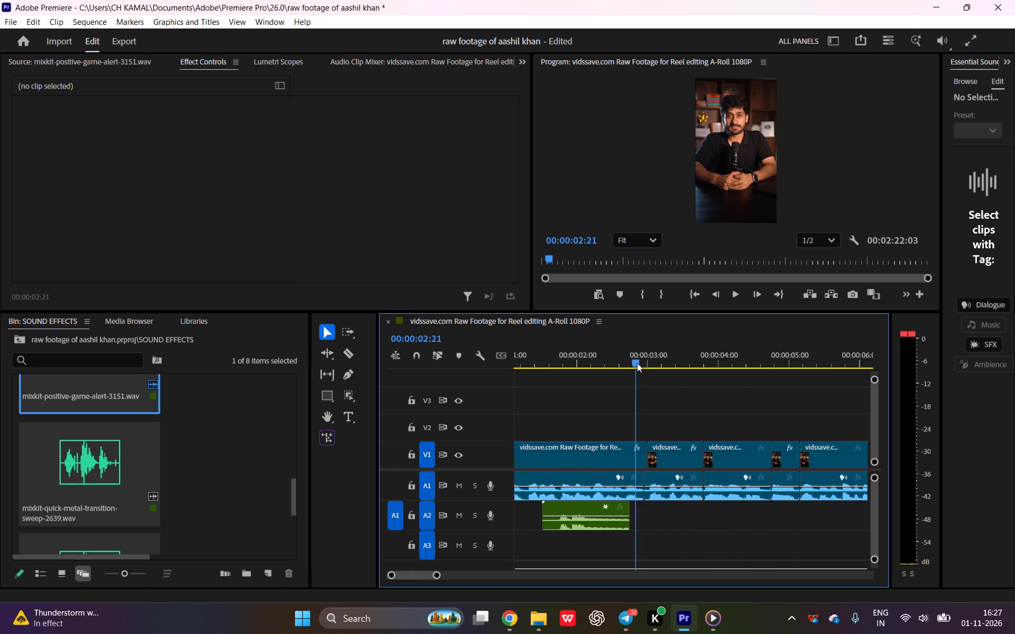
key(space)
key(space)
drag(658, 366, 645, 372)
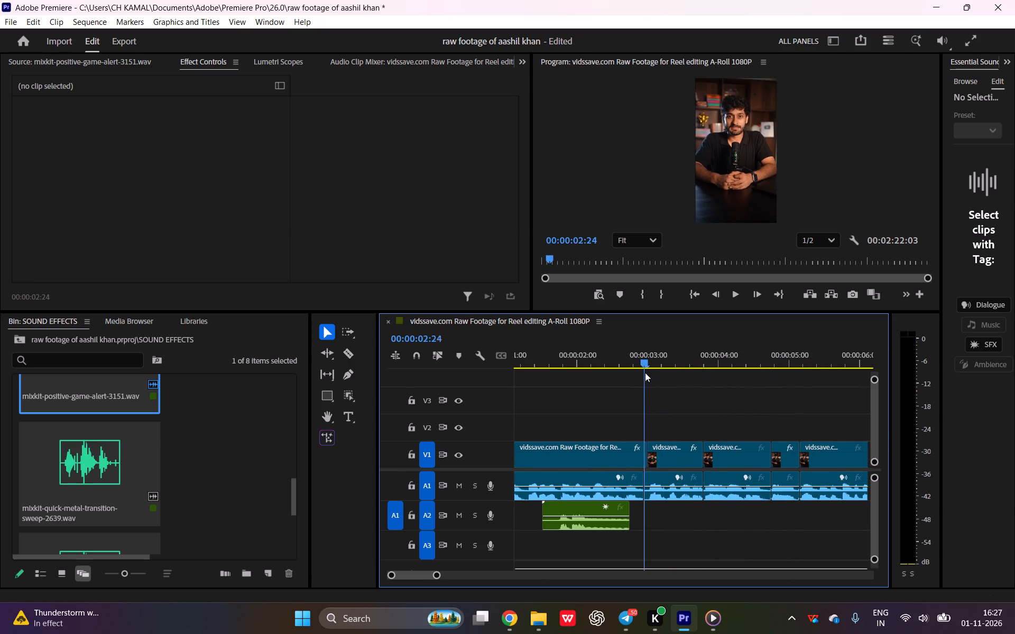
drag(645, 372, 650, 371)
Open mixkit-air-woosh-1489.wav from the SOUND EFFECTS bin as the source and audition it.
scroll(0, 537, down, 1)
scroll(26, 517, up, 11)
drag(291, 486, 284, 410)
drag(297, 477, 296, 470)
drag(295, 475, 296, 368)
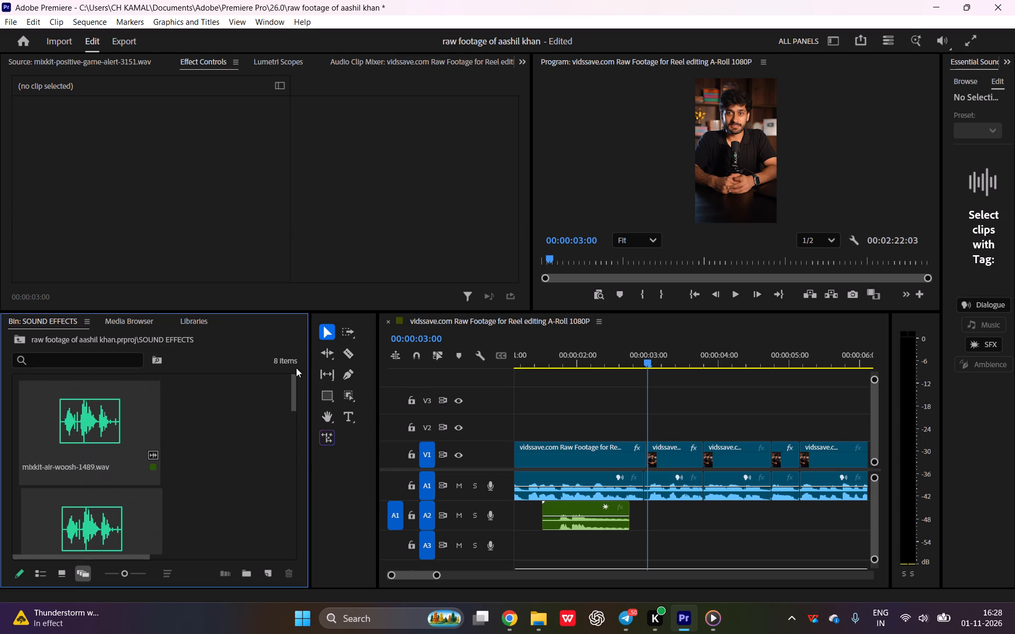
drag(296, 368, 296, 355)
click(124, 423)
key(space)
key(space)
double_click(119, 423)
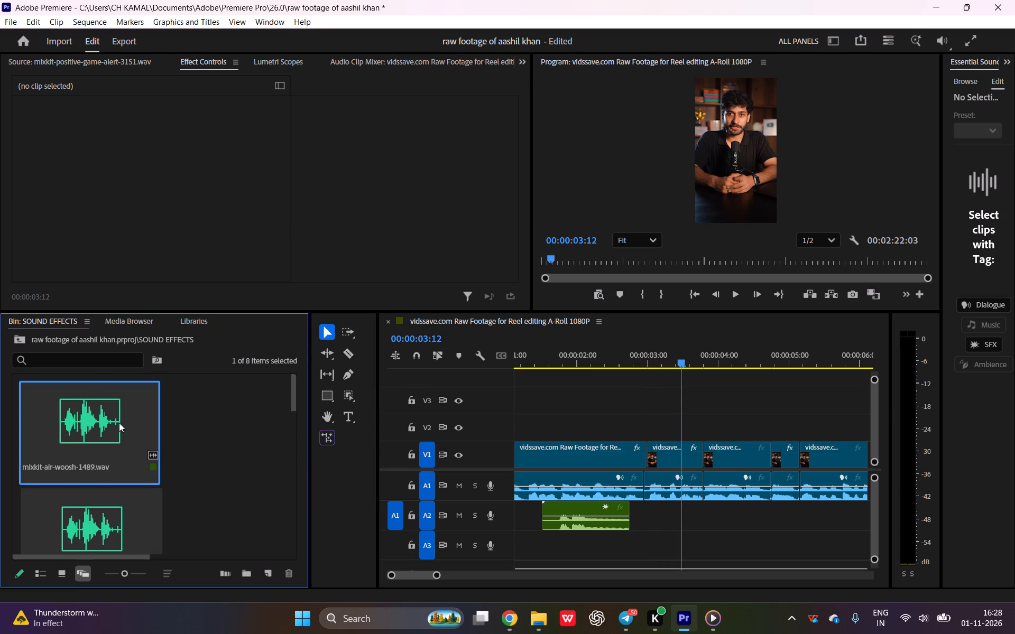
key(space)
key(space)
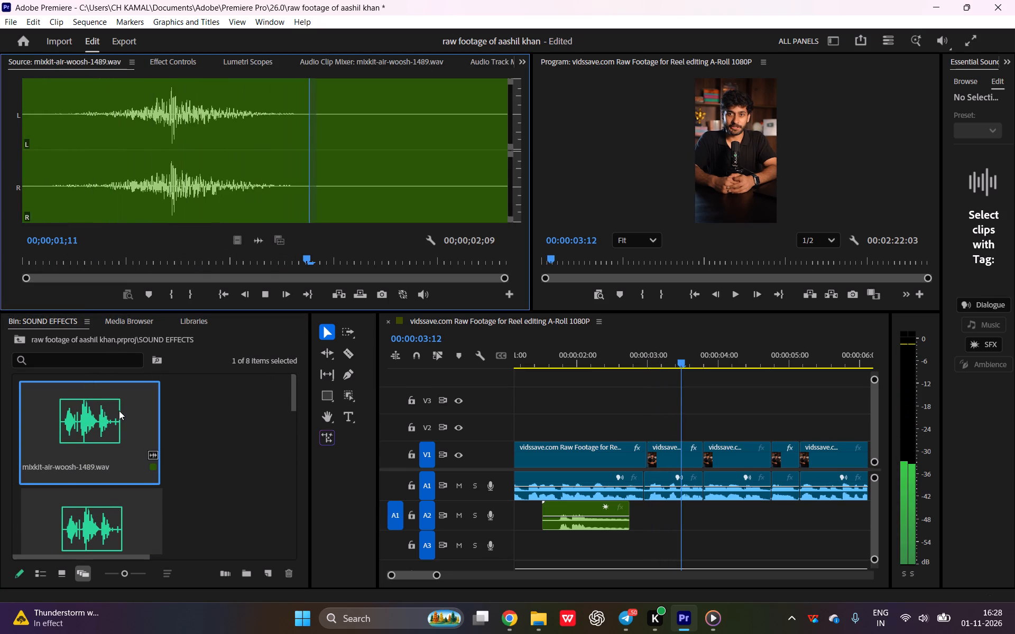
Open mixkit-arrow-whoosh-1491.wav from the SOUND EFFECTS bin as the source and audition it repeatedly.
double_click(93, 499)
key(space)
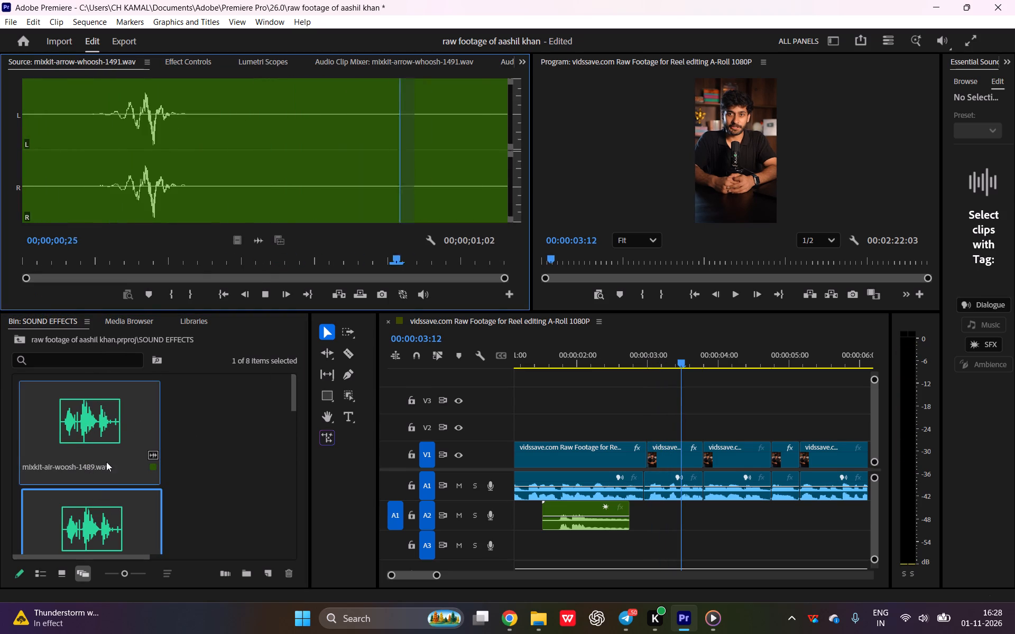
key(space)
scroll(111, 506, down, 5)
scroll(88, 468, down, 4)
key(space)
key(space)
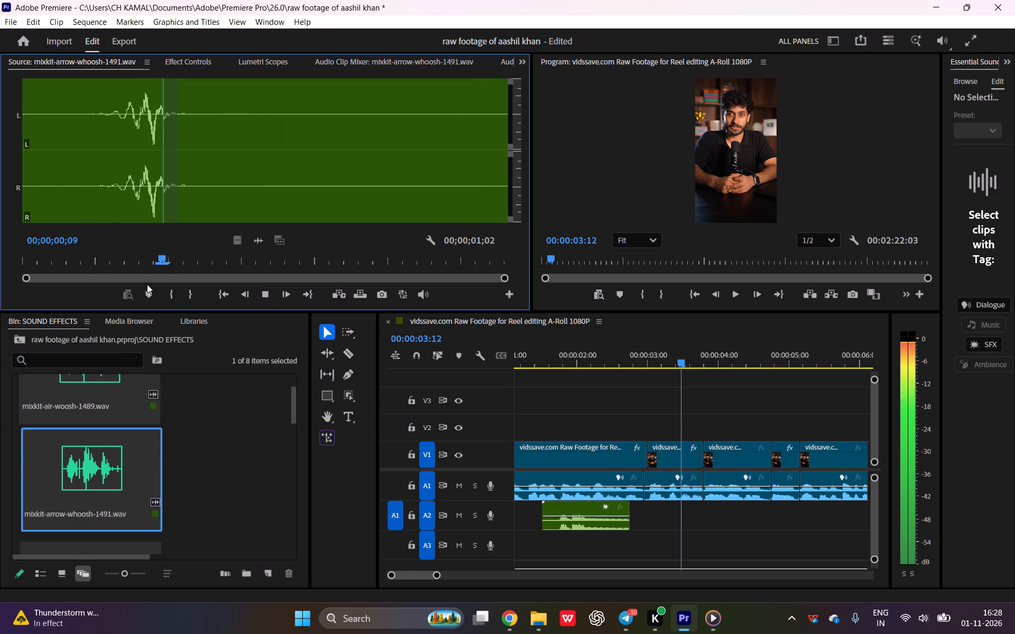
Mark an 11-frame range around the whoosh in mixkit-arrow-whoosh-1491.wav, starting at about 00;00;00;03.
drag(168, 260, 58, 268)
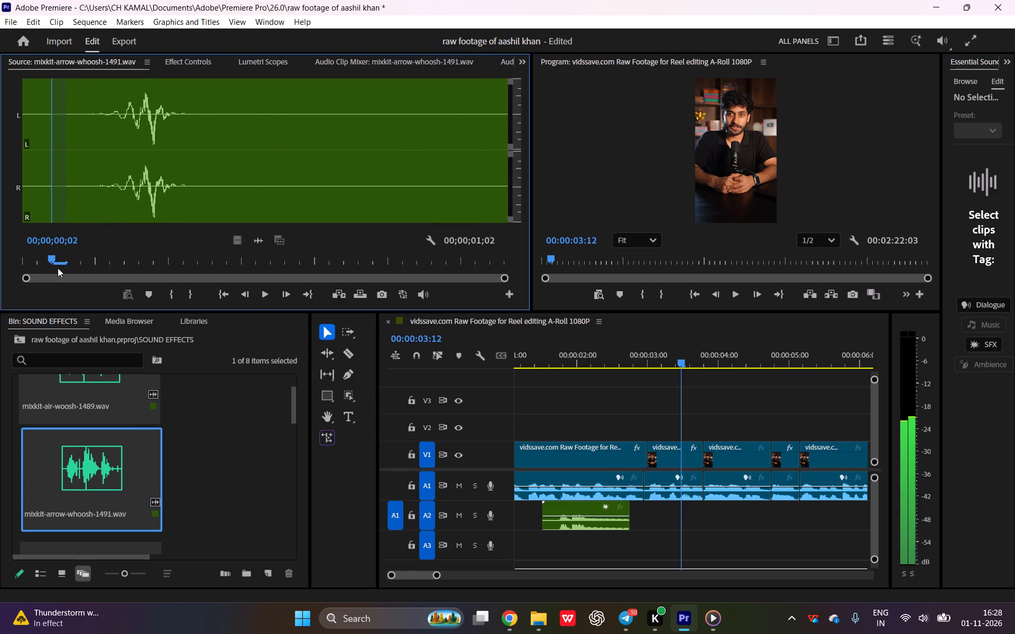
drag(58, 268, 227, 266)
key(i)
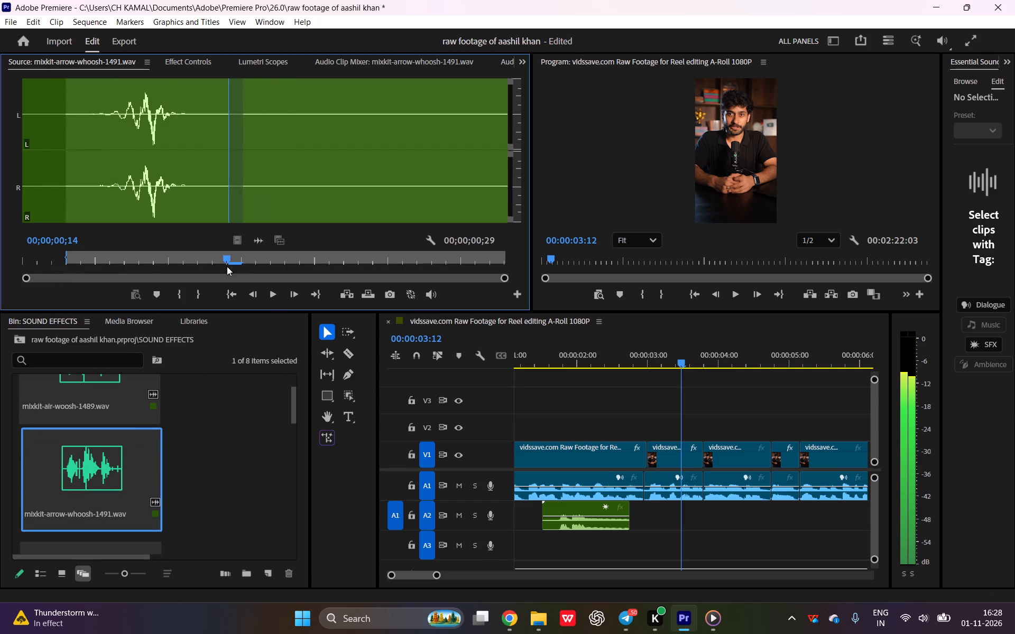
drag(227, 266, 107, 227)
key(o)
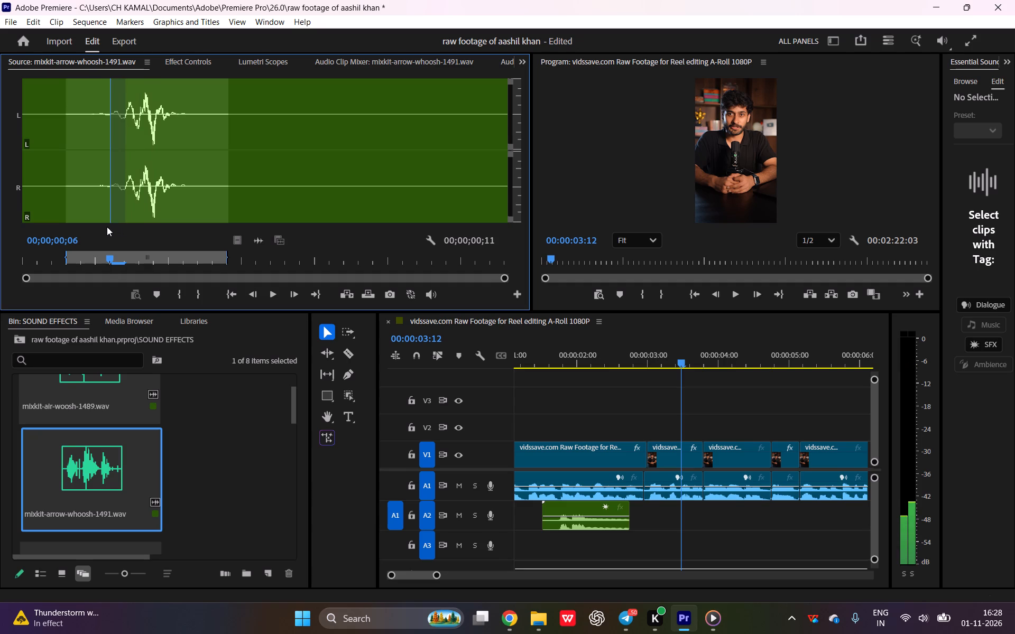
Tighten the marked range in mixkit-arrow-whoosh-1491.wav to 5 frames around the whoosh, starting at 00;00;00;06.
drag(107, 227, 189, 204)
key(i)
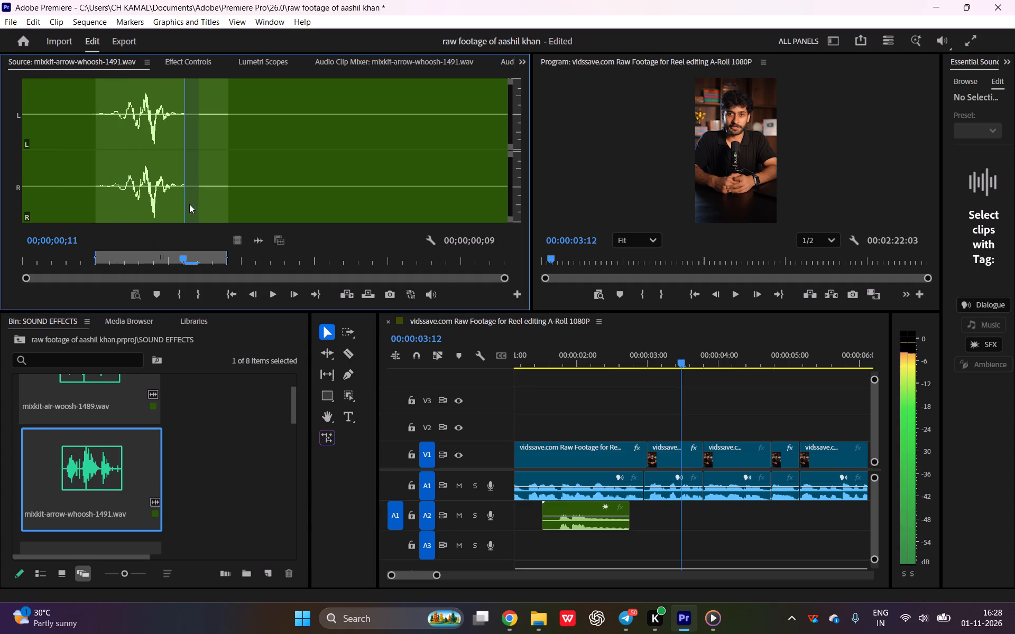
drag(189, 204, 437, 196)
key(i)
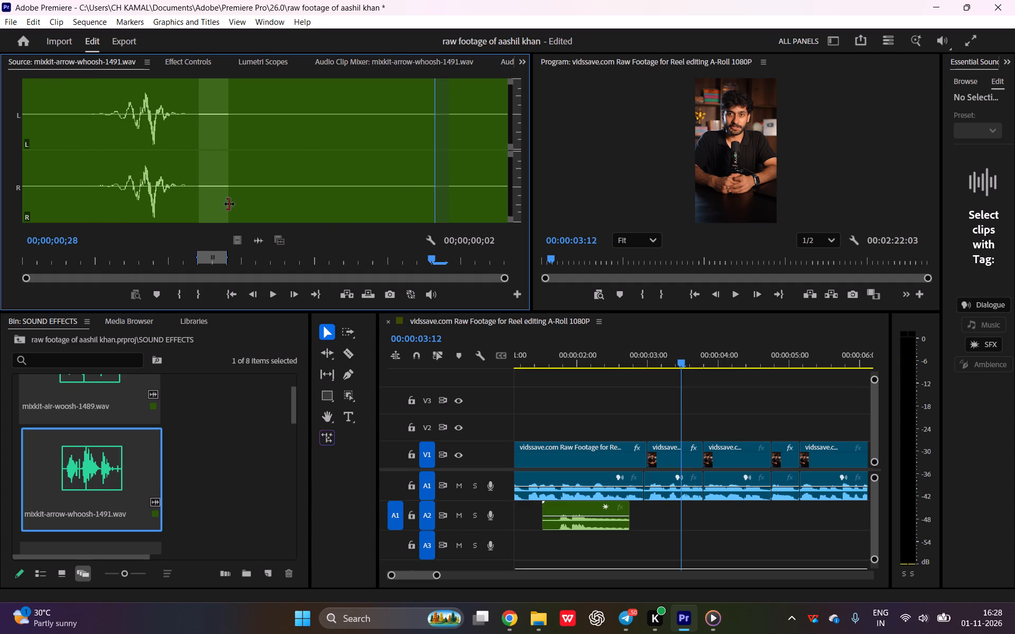
drag(219, 217, 144, 227)
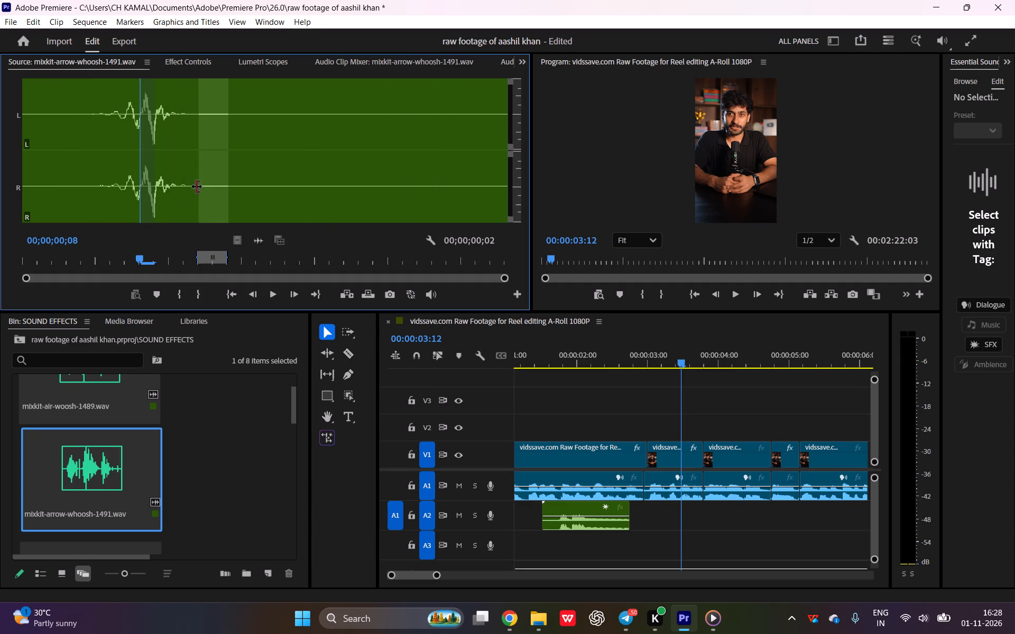
drag(198, 183, 106, 185)
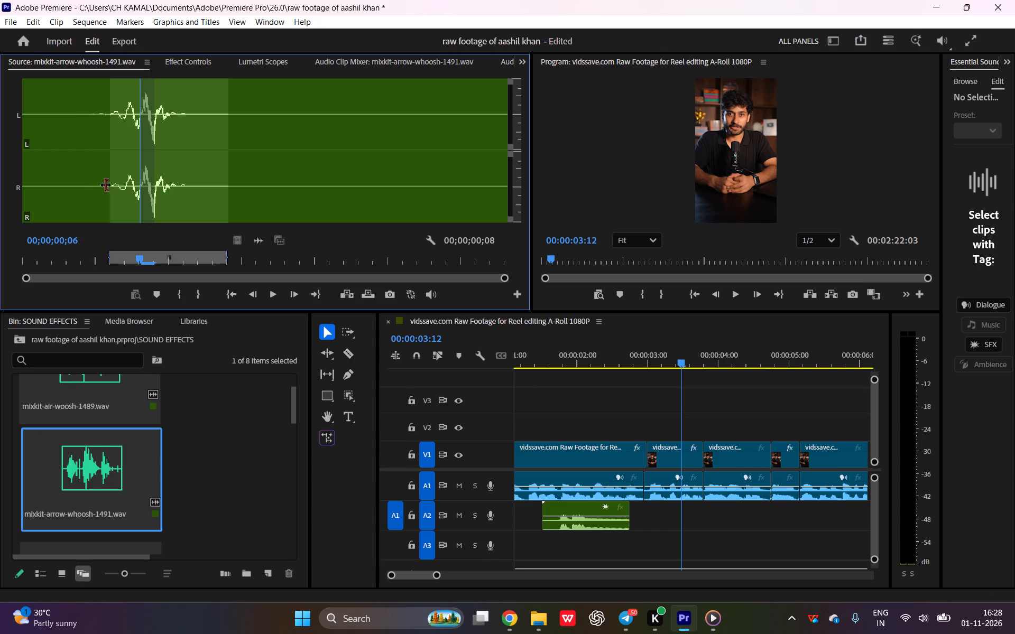
drag(106, 185, 107, 184)
drag(230, 171, 190, 171)
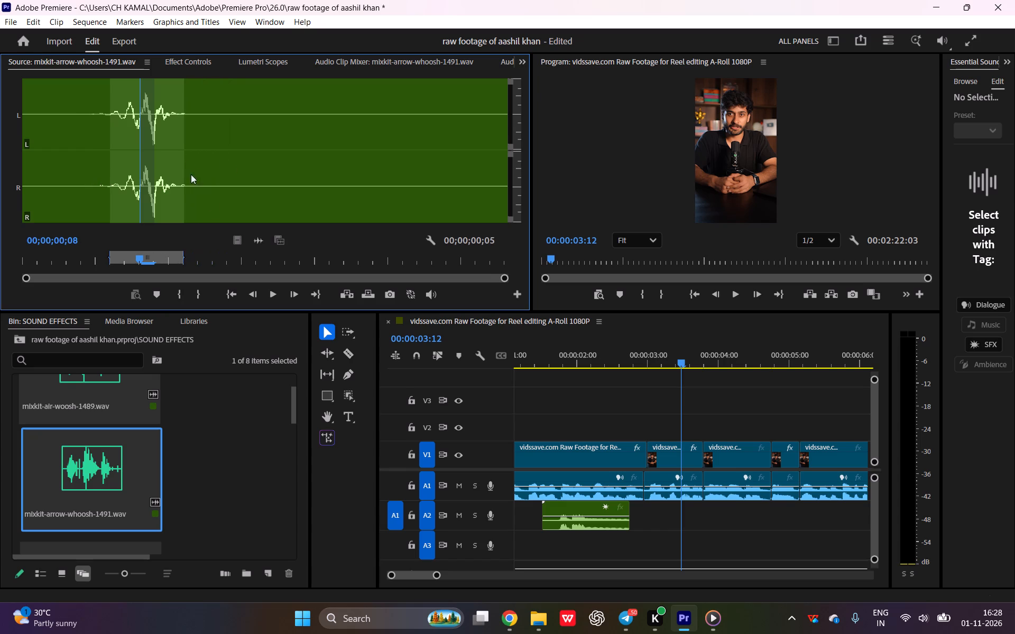
click(275, 248)
click(303, 232)
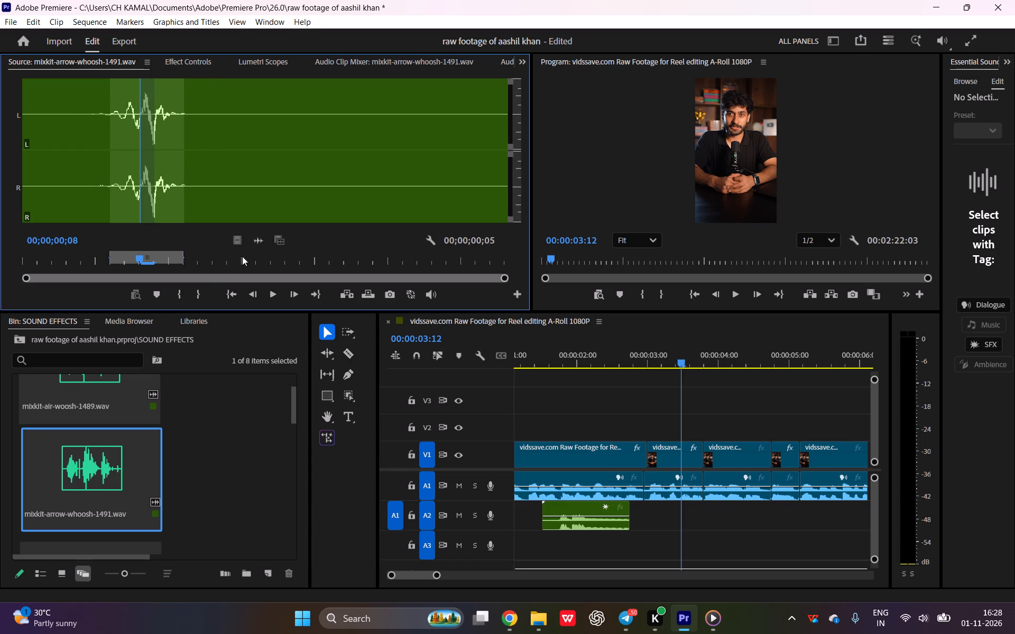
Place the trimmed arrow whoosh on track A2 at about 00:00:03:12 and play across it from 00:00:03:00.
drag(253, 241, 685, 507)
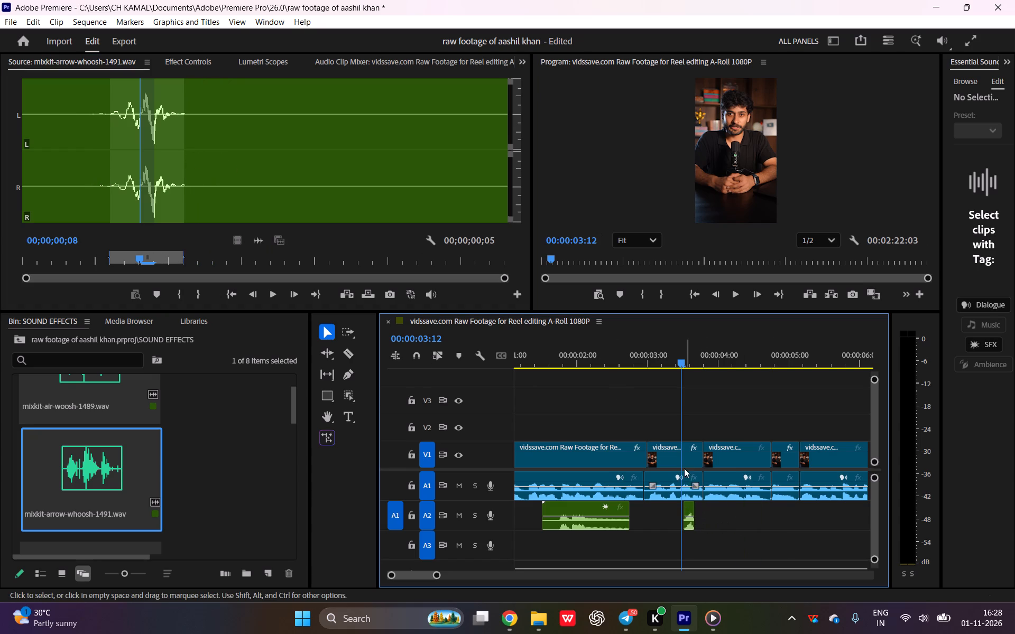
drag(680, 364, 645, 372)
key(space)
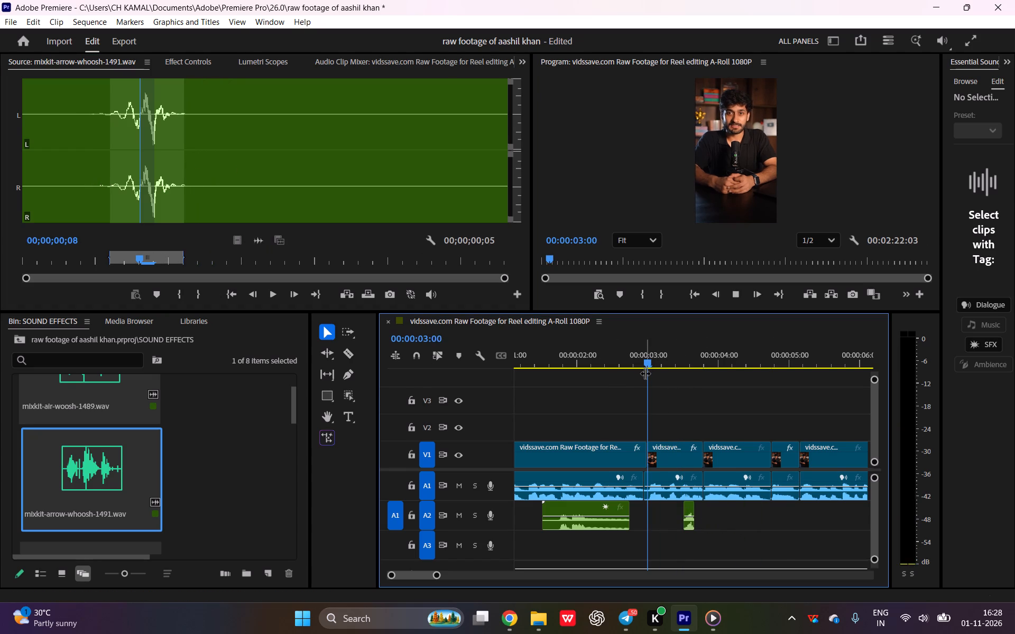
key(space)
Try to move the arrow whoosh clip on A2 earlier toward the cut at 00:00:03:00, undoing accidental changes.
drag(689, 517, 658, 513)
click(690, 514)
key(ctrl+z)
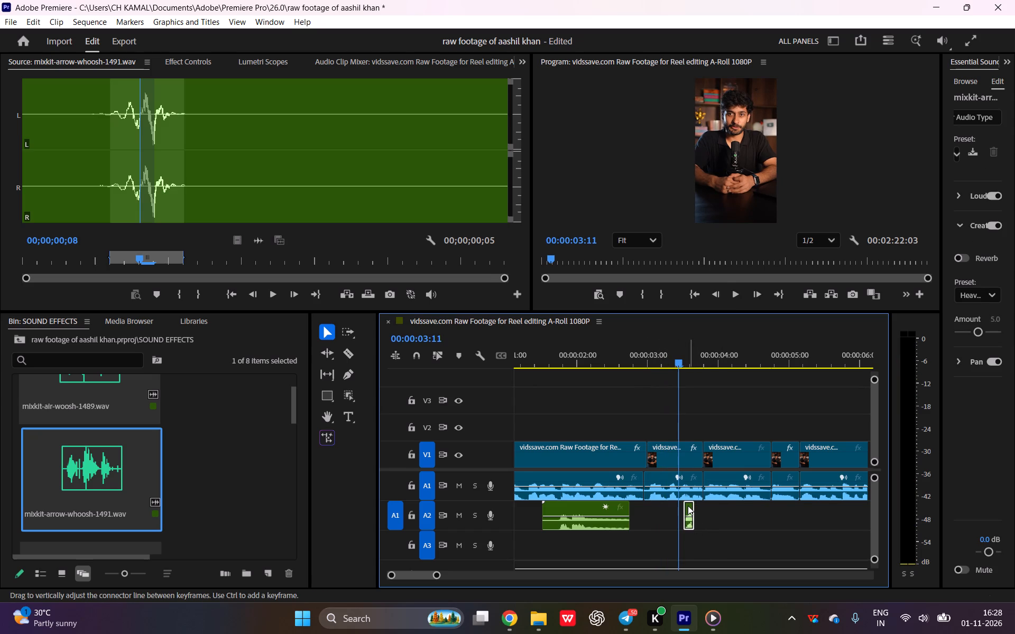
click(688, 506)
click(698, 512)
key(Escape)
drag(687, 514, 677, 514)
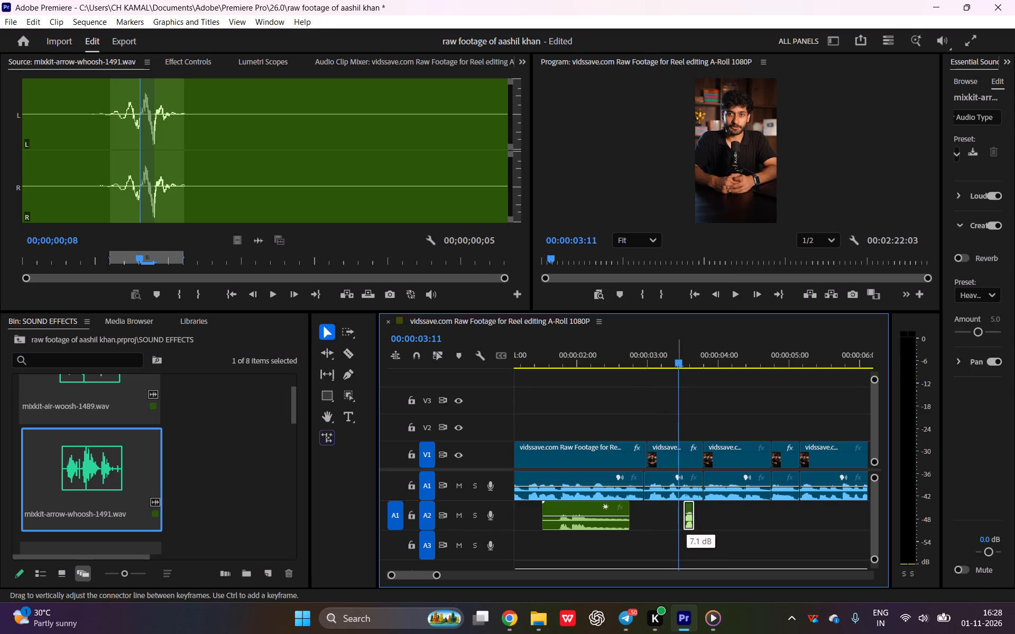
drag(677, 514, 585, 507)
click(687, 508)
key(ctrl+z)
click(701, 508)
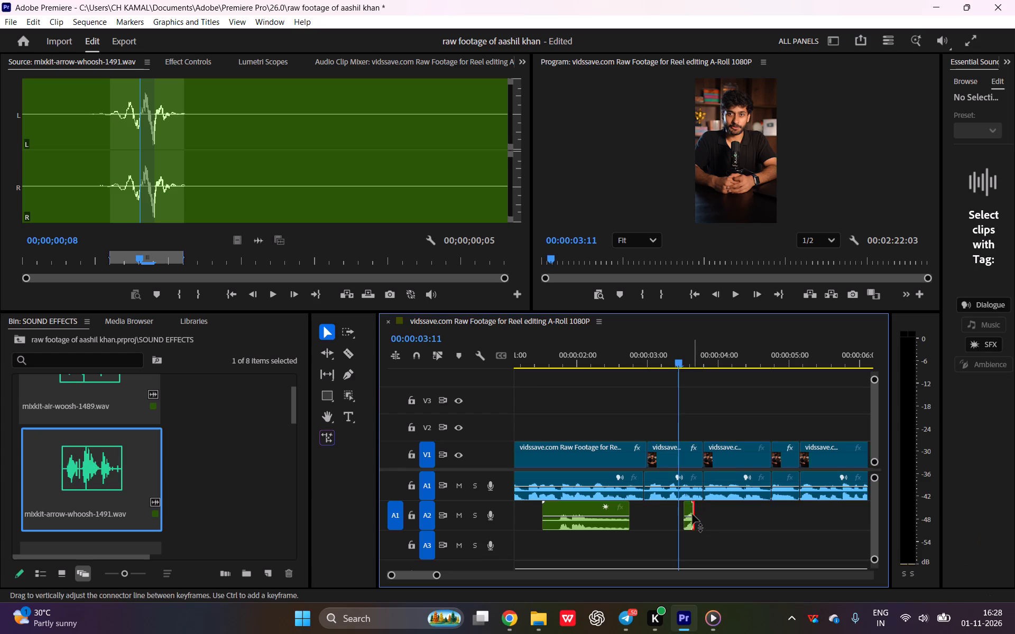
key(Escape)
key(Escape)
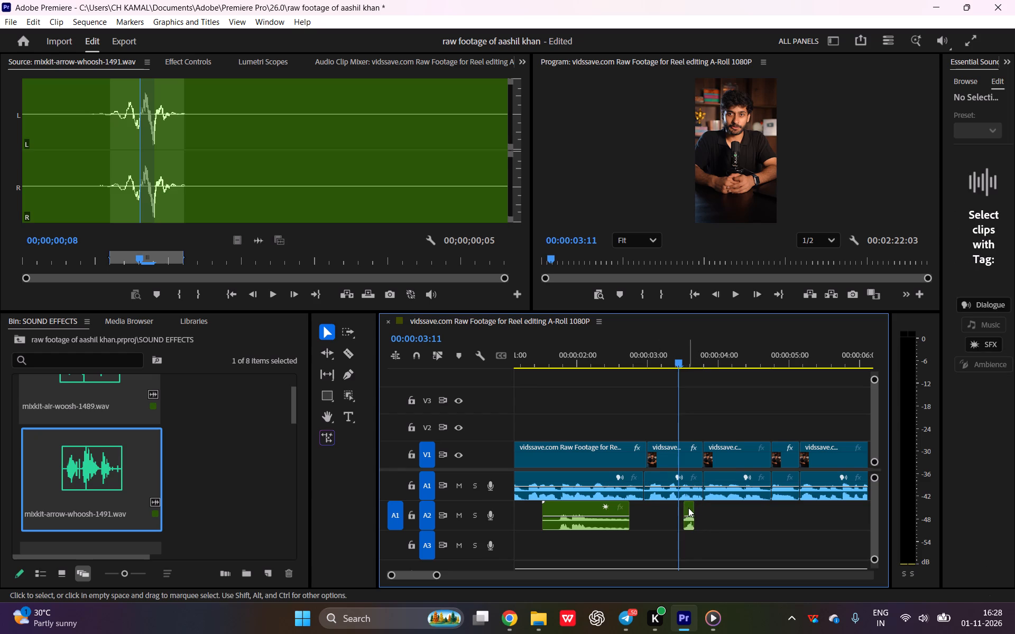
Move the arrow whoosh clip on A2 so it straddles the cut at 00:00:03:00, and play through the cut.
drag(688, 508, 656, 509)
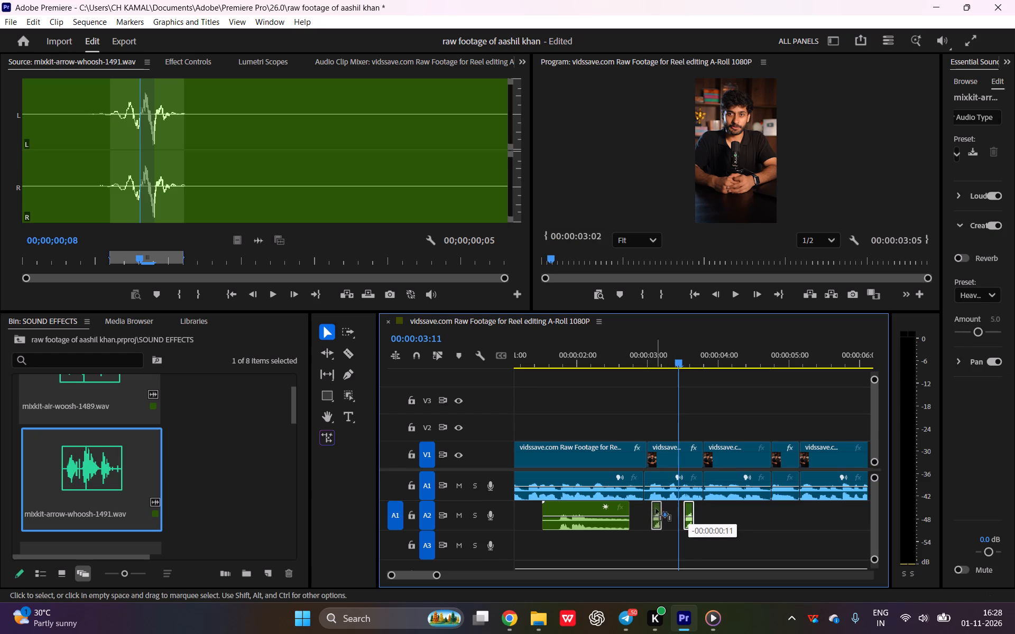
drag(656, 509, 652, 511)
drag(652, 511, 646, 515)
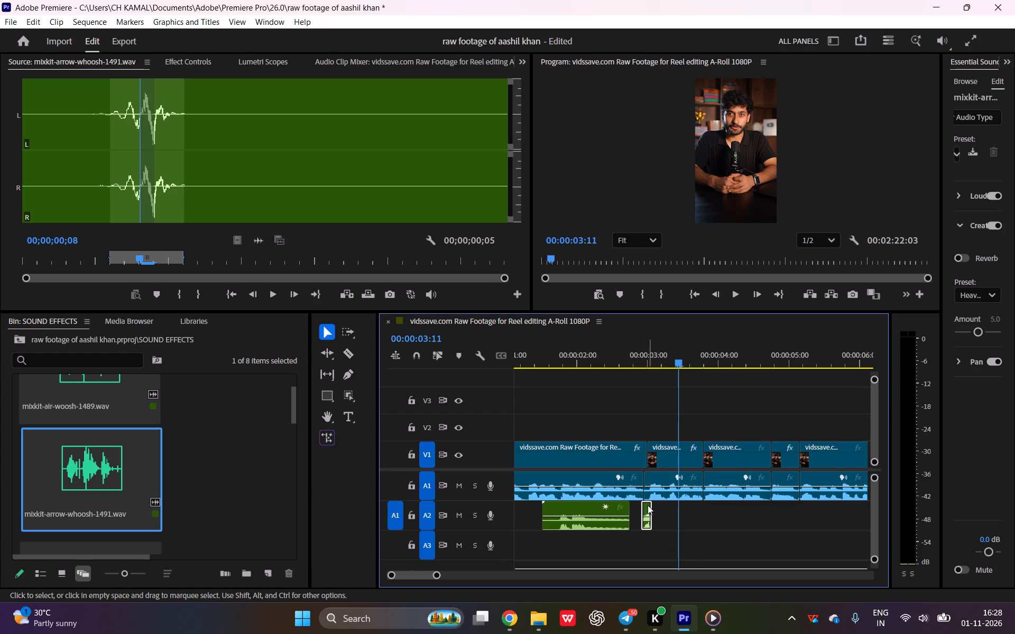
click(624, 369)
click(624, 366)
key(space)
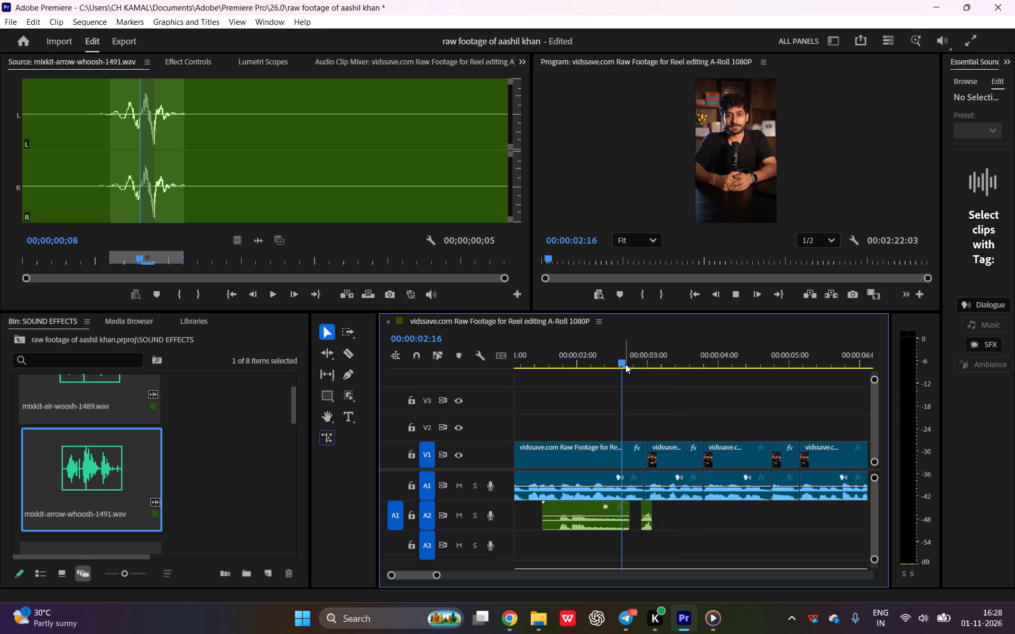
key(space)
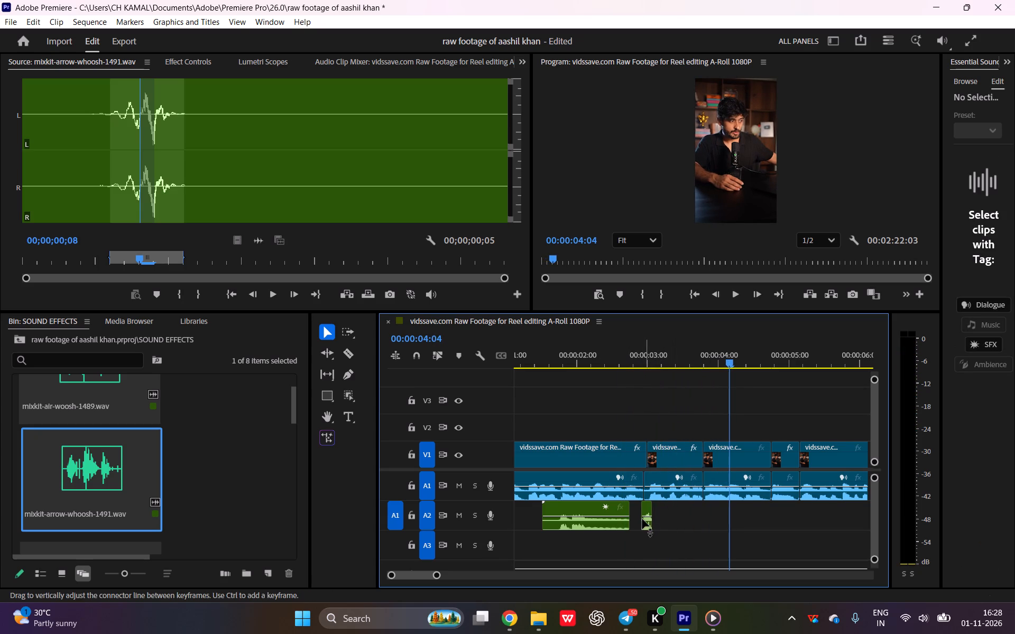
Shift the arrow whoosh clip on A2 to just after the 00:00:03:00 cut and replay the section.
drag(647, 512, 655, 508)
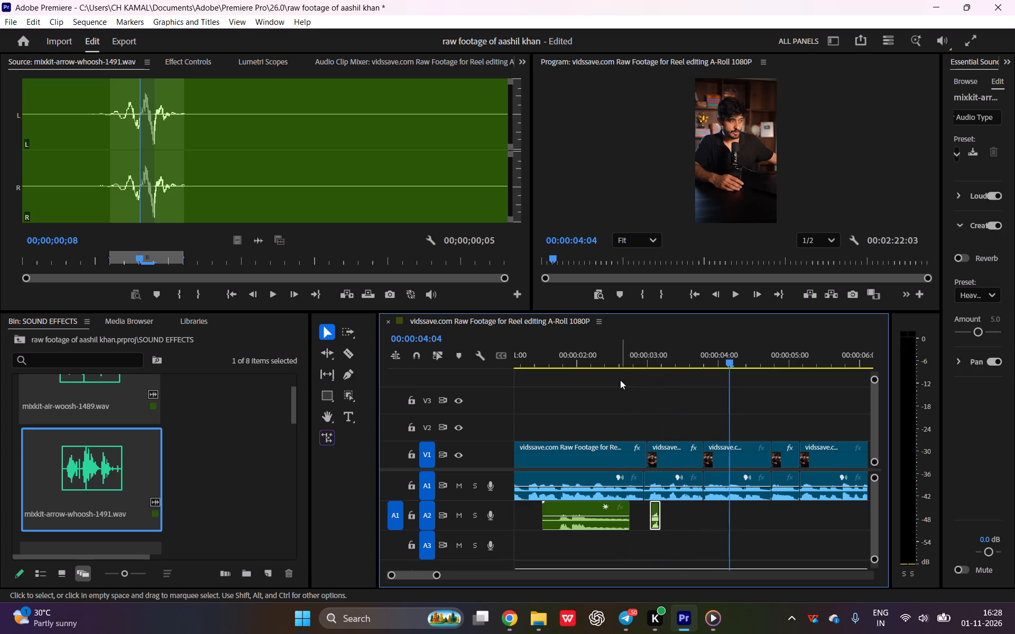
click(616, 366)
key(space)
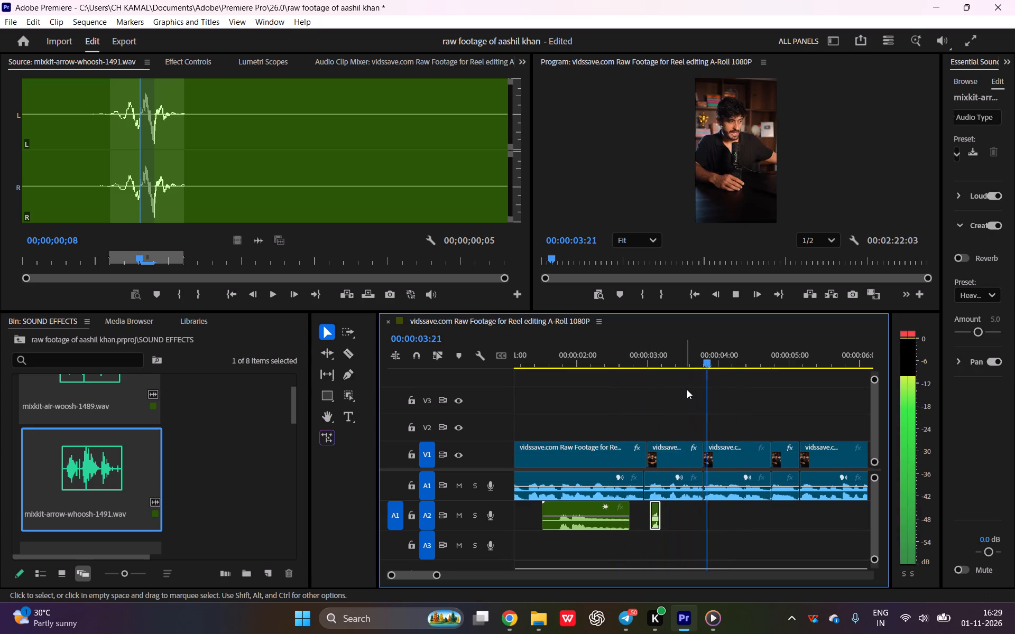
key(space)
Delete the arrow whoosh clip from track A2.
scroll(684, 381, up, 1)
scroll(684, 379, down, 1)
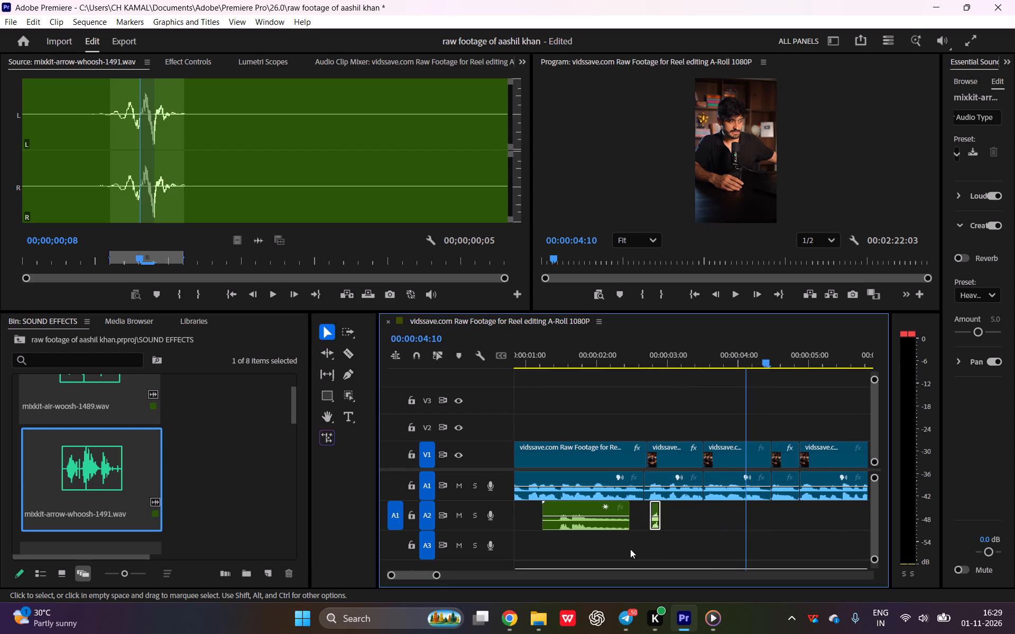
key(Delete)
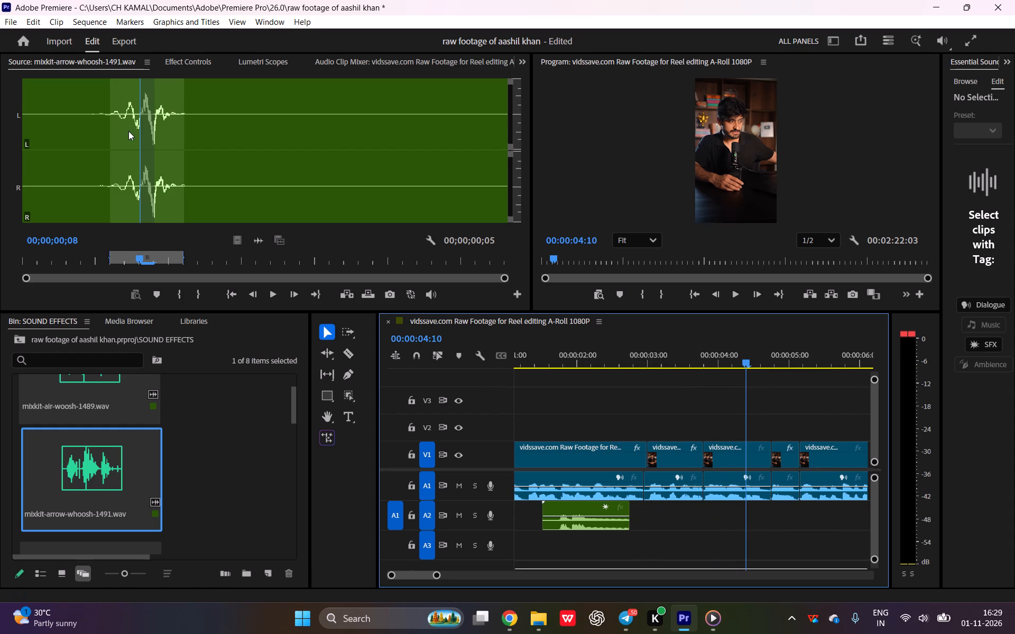
Open mixkit-coins-sound-2003.wav from the SOUND EFFECTS bin as the source and audition it.
click(128, 131)
scroll(91, 411, down, 14)
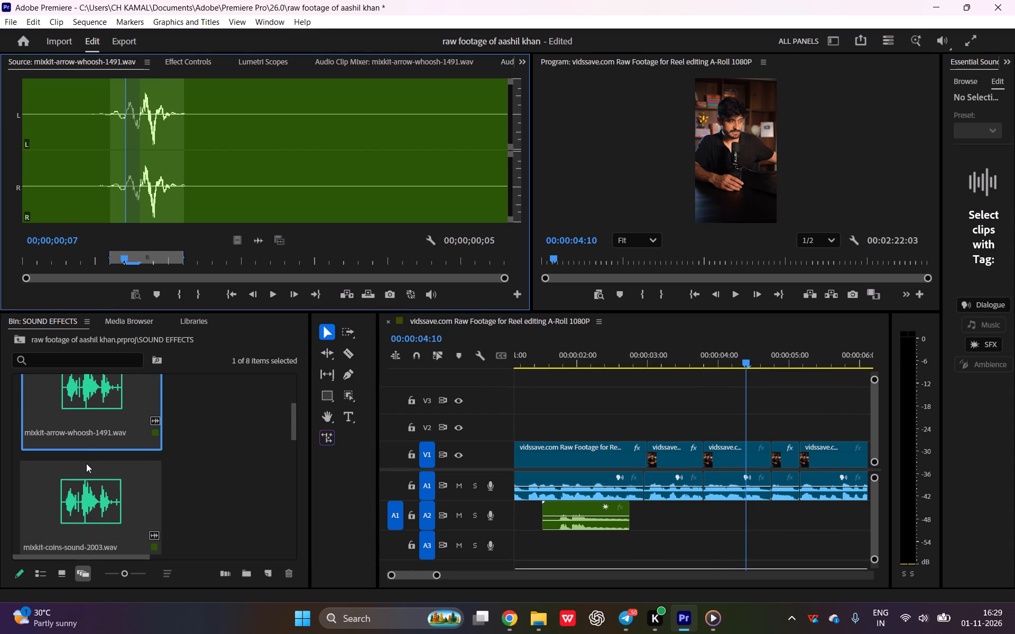
click(86, 463)
click(86, 482)
scroll(86, 482, down, 10)
key(space)
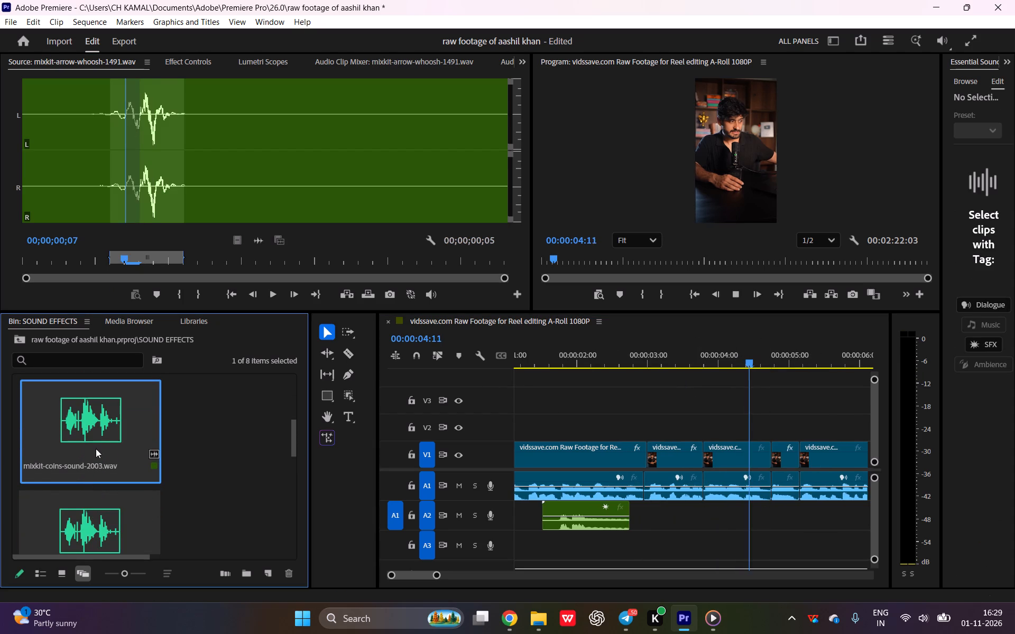
double_click(99, 440)
key(space)
double_click(104, 428)
key(space)
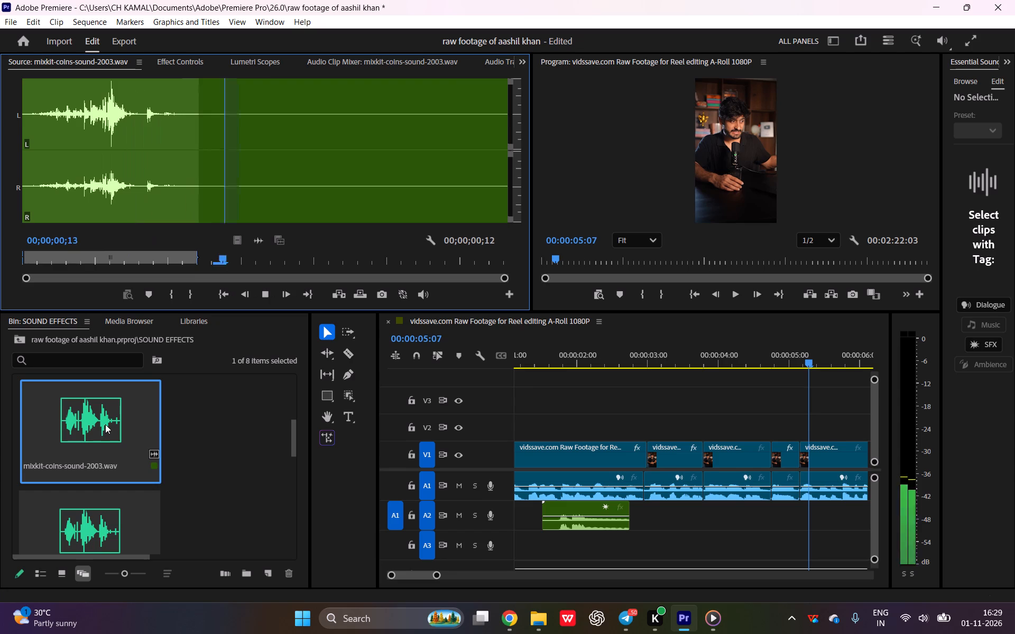
key(space)
key(space)
Open mixkit-fast-air-woosh-2607.wav from the SOUND EFFECTS bin as the source and audition it repeatedly.
scroll(89, 437, down, 4)
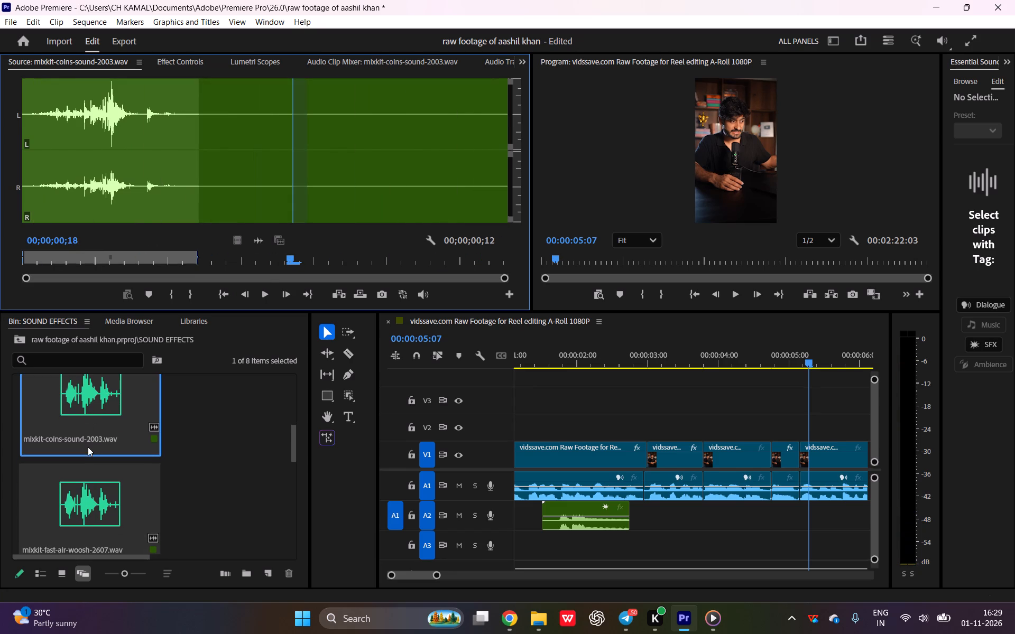
double_click(84, 489)
double_click(81, 490)
key(space)
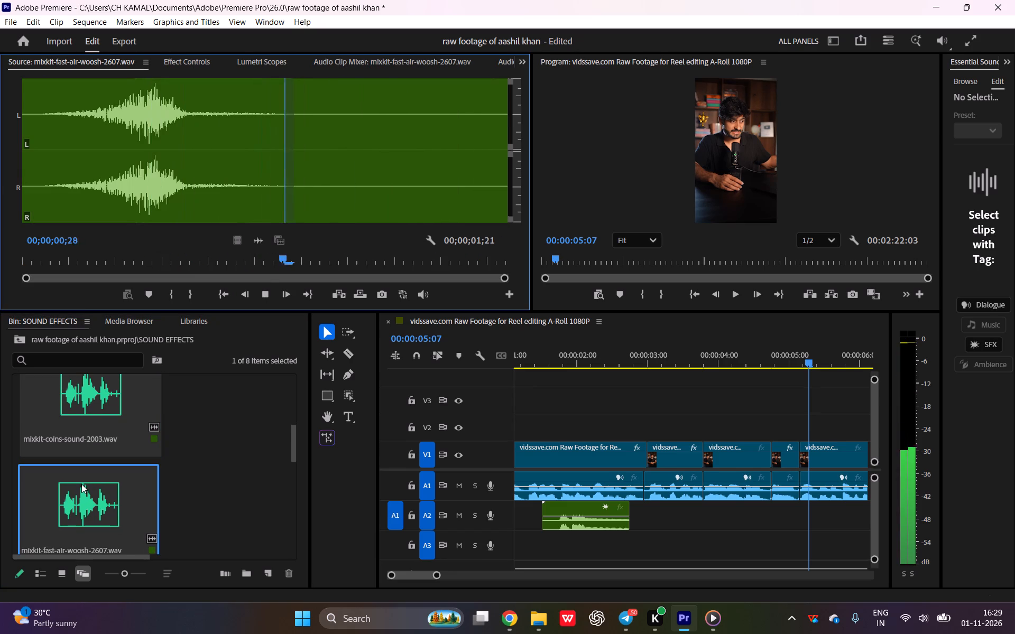
key(space)
key(space)
key(space)
key(space)
key(space)
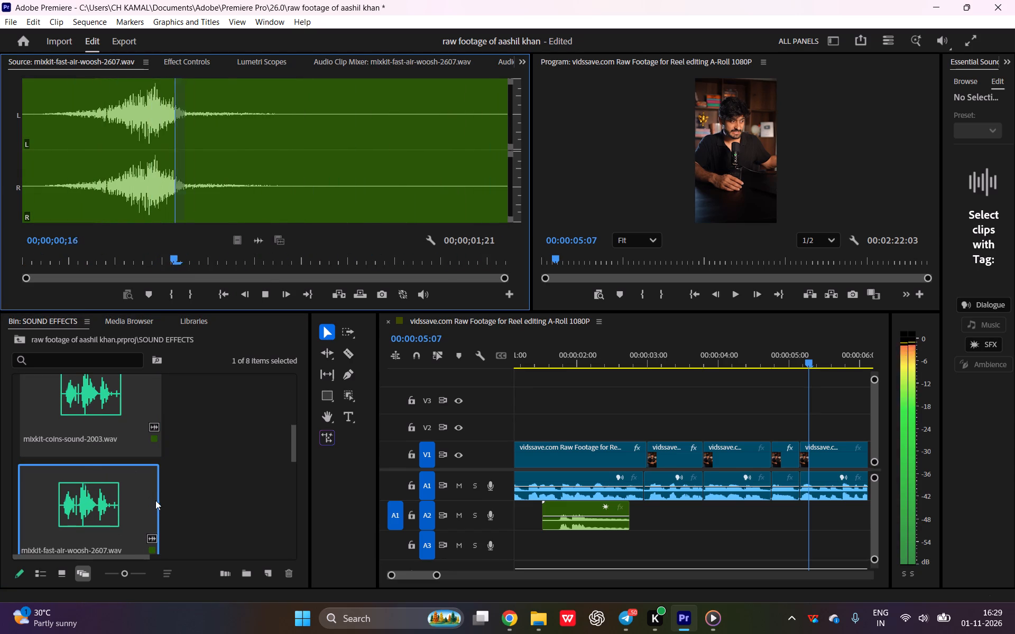
Open mixkit-positive-game-alert-3151.wav from the SOUND EFFECTS bin as the source and audition it.
scroll(126, 612, down, 2)
scroll(210, 527, down, 8)
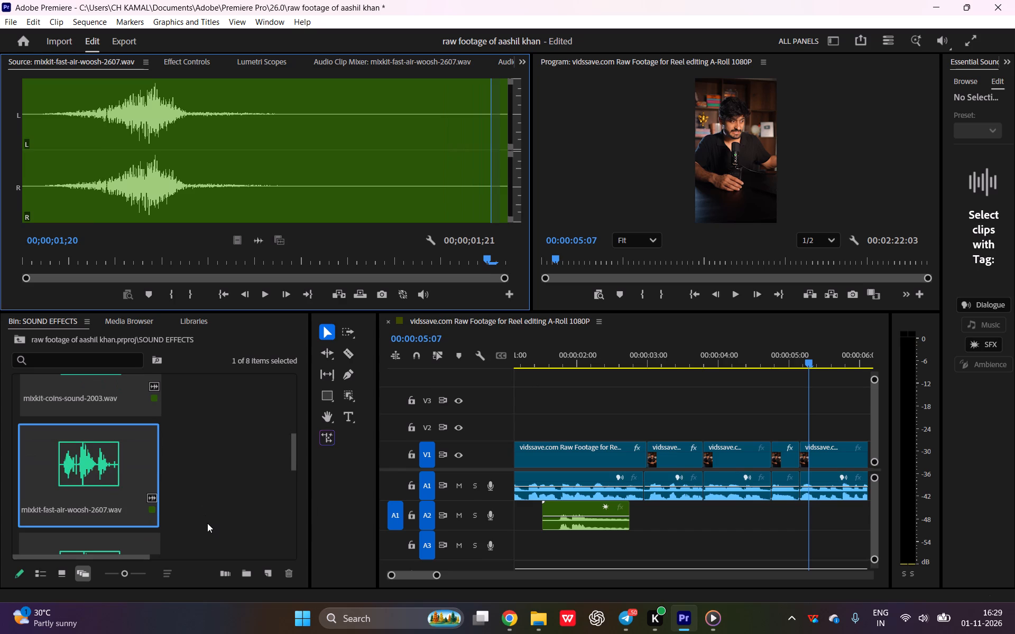
scroll(207, 523, down, 12)
double_click(115, 467)
key(space)
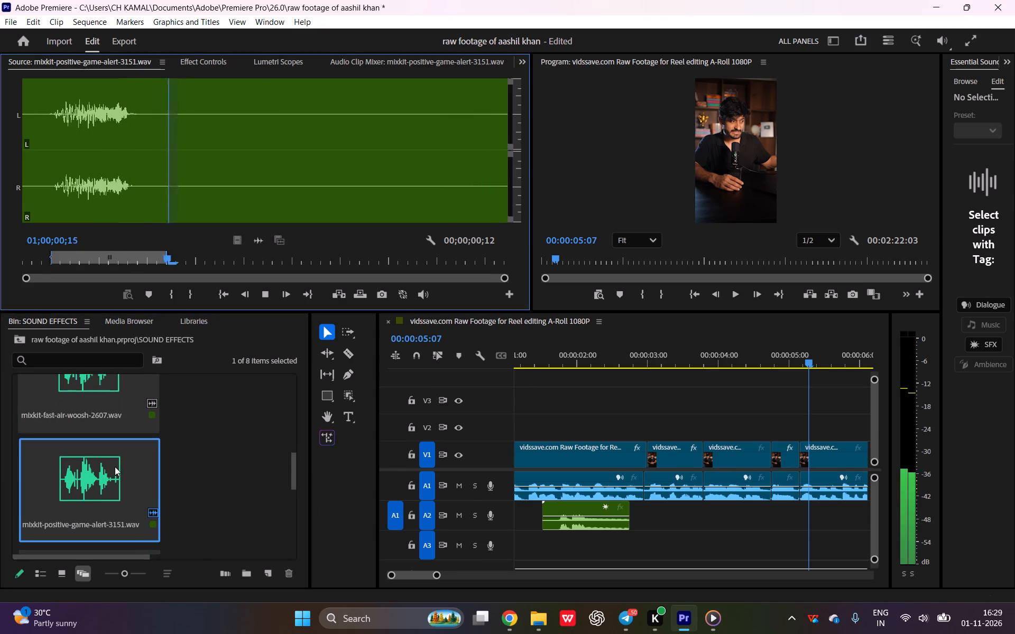
scroll(117, 480, down, 3)
key(space)
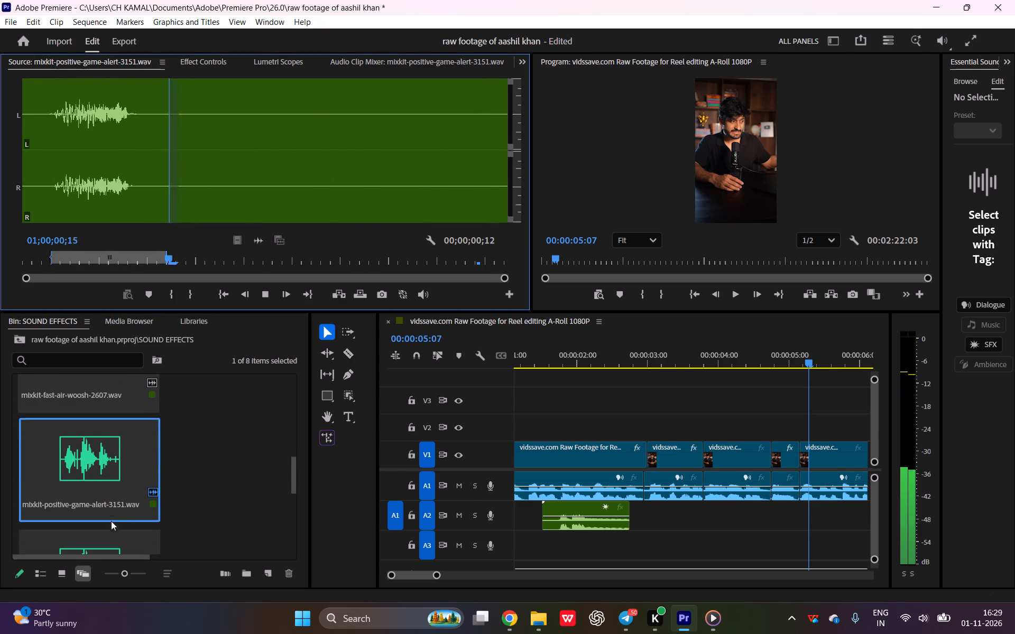
Open mixkit-quick-metal-transition-sweep-2639.wav from the SOUND EFFECTS bin as the source and audition it.
scroll(111, 521, down, 3)
scroll(118, 471, down, 8)
double_click(95, 476)
key(space)
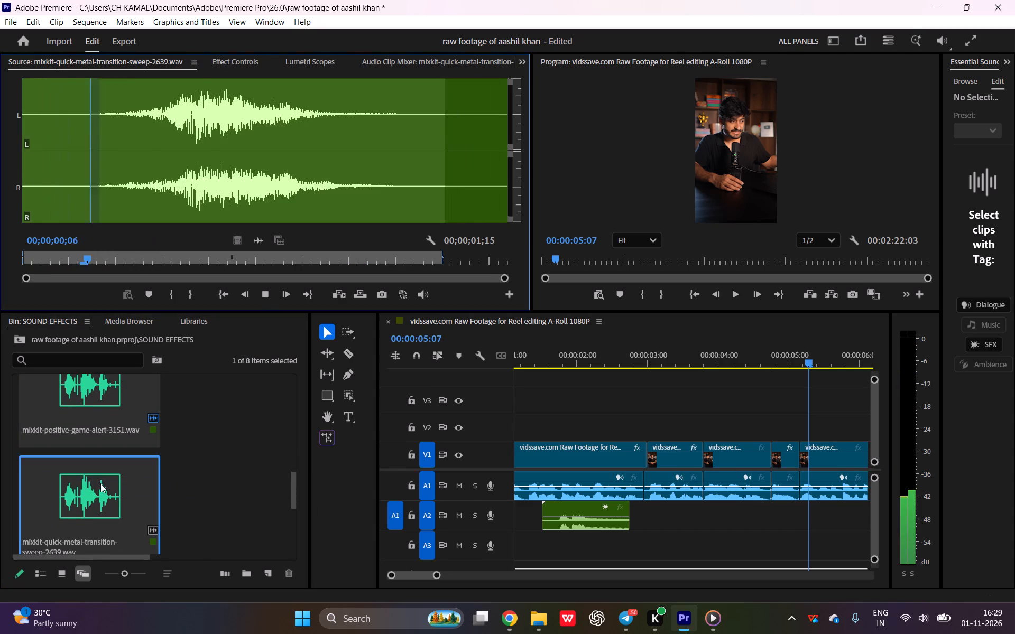
scroll(100, 488, down, 10)
key(space)
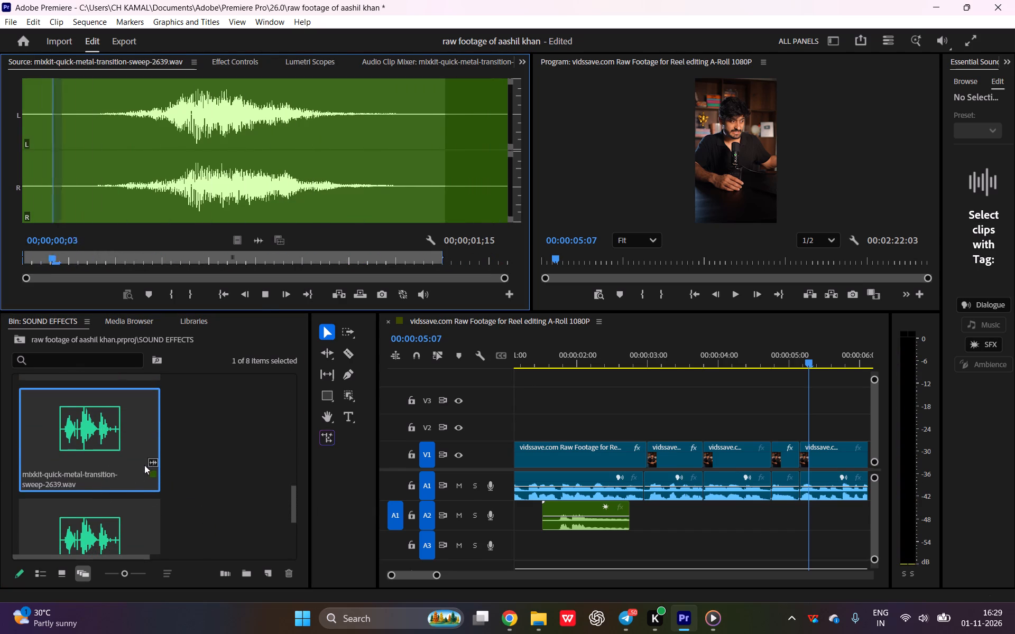
key(space)
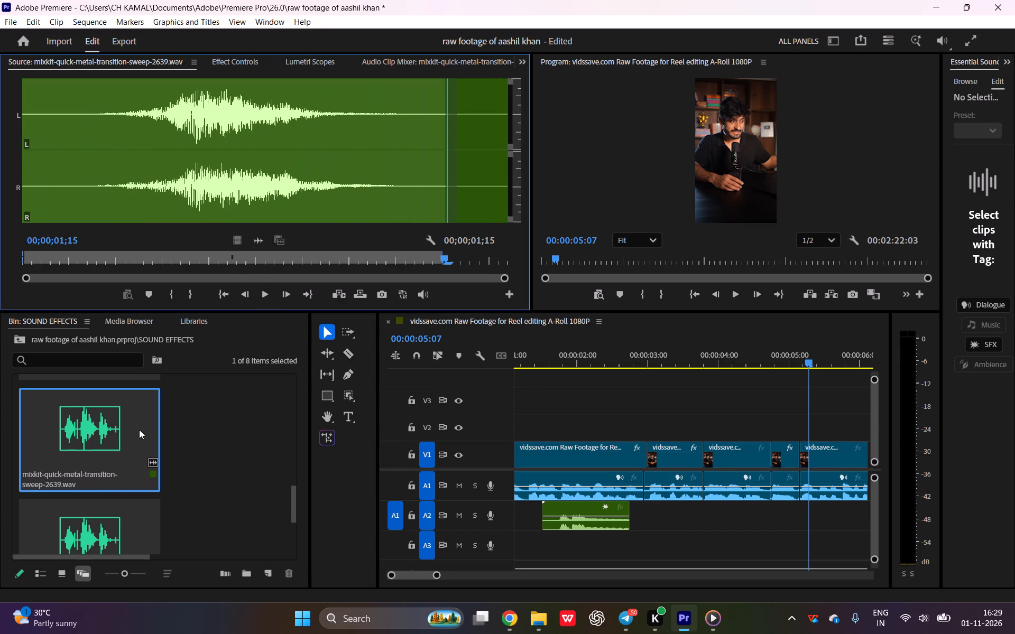
key(space)
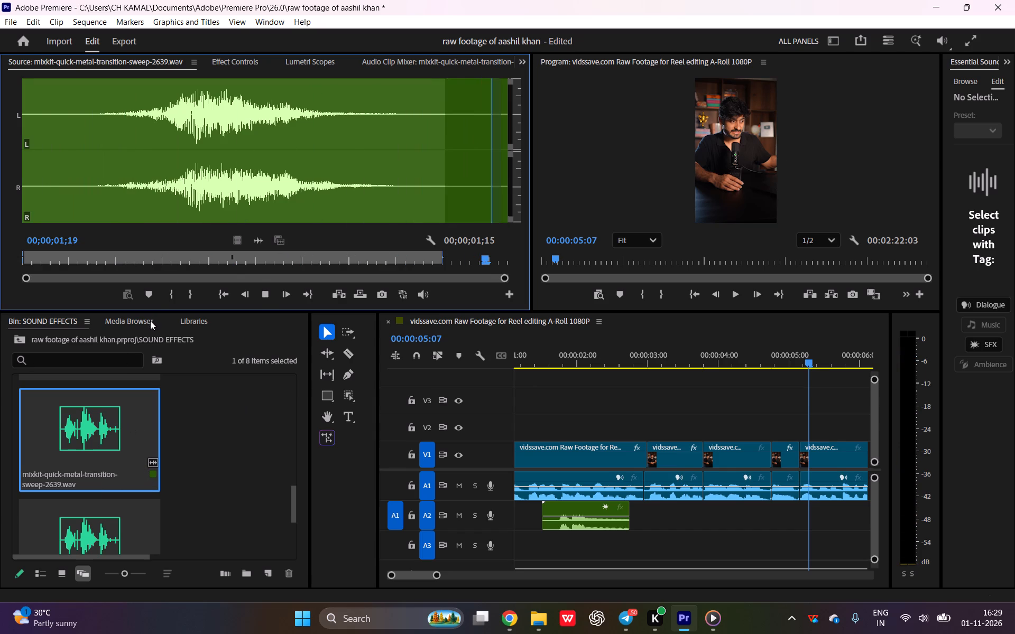
Set the In point of mixkit-quick-metal-transition-sweep-2639.wav to 00;00;00;13 and audition the sweep from there.
key(i)
key(space)
key(space)
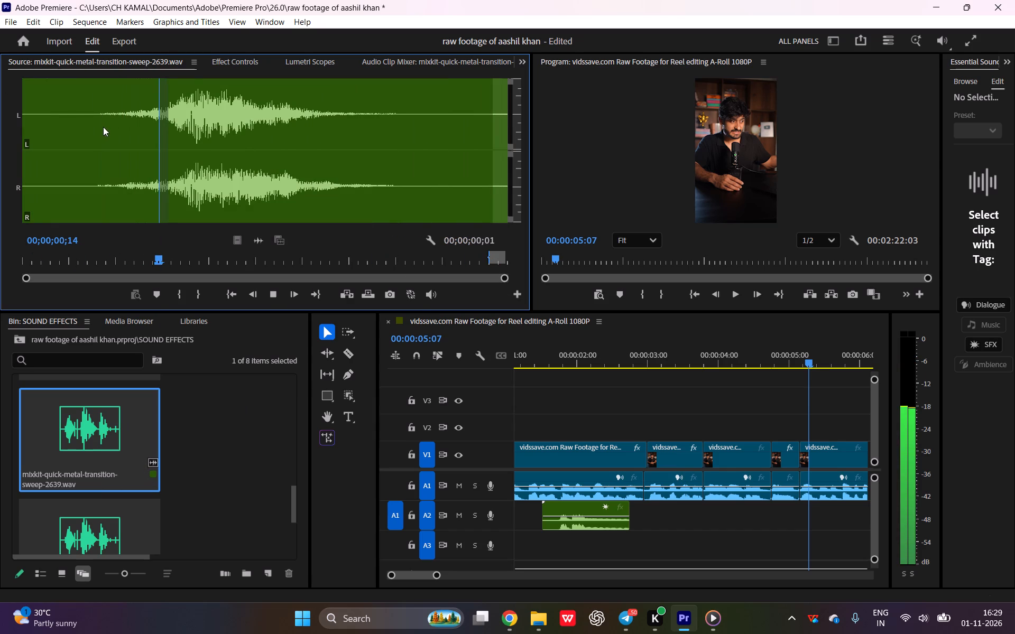
key(Left)
key(Left)
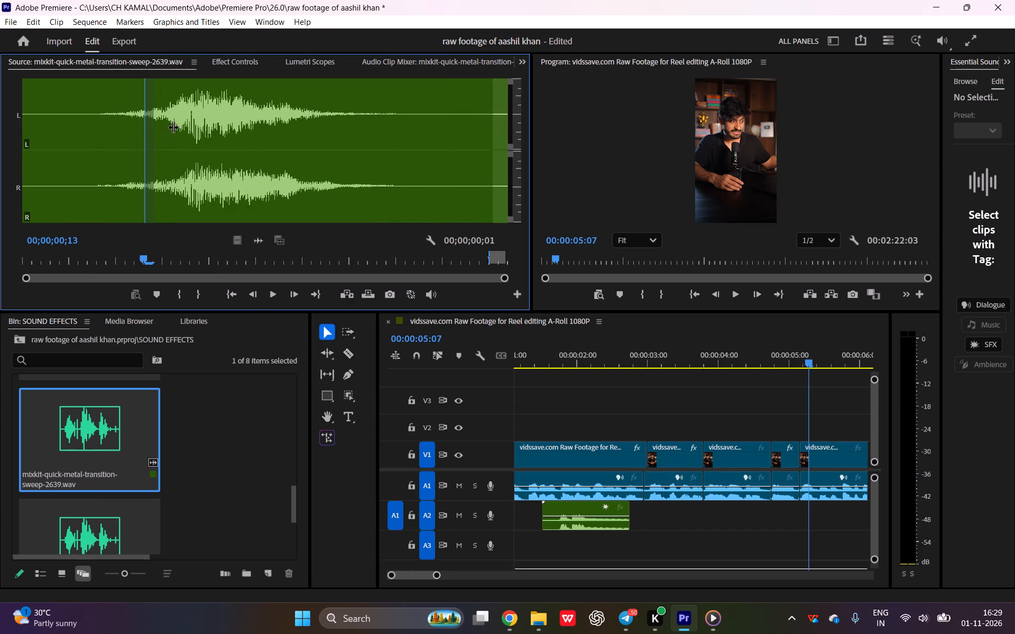
key(Escape)
key(i)
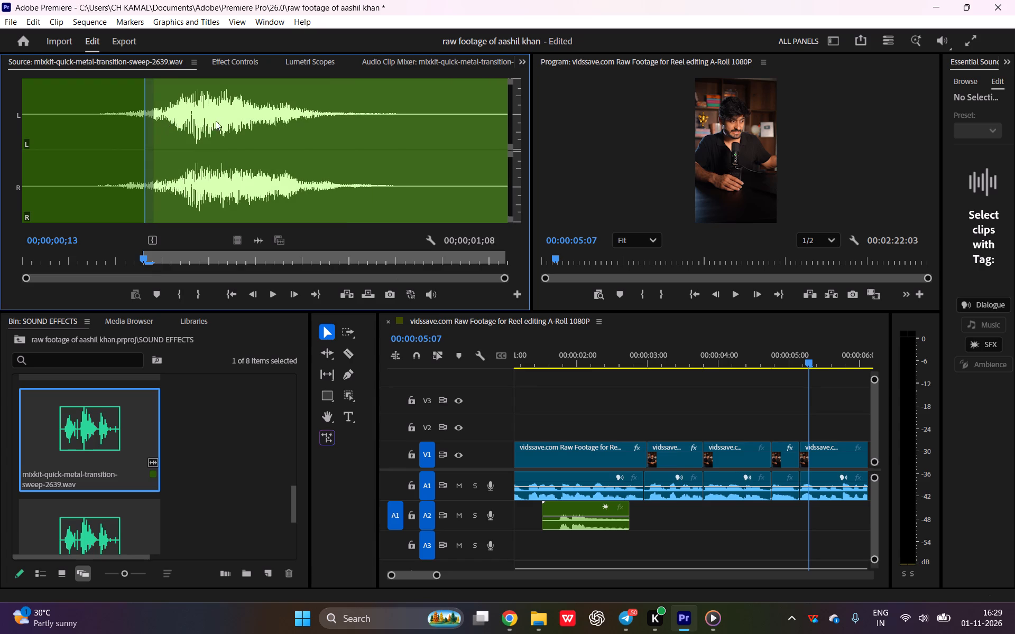
key(space)
key(space)
key(space)
key(space)
key(space)
key(space)
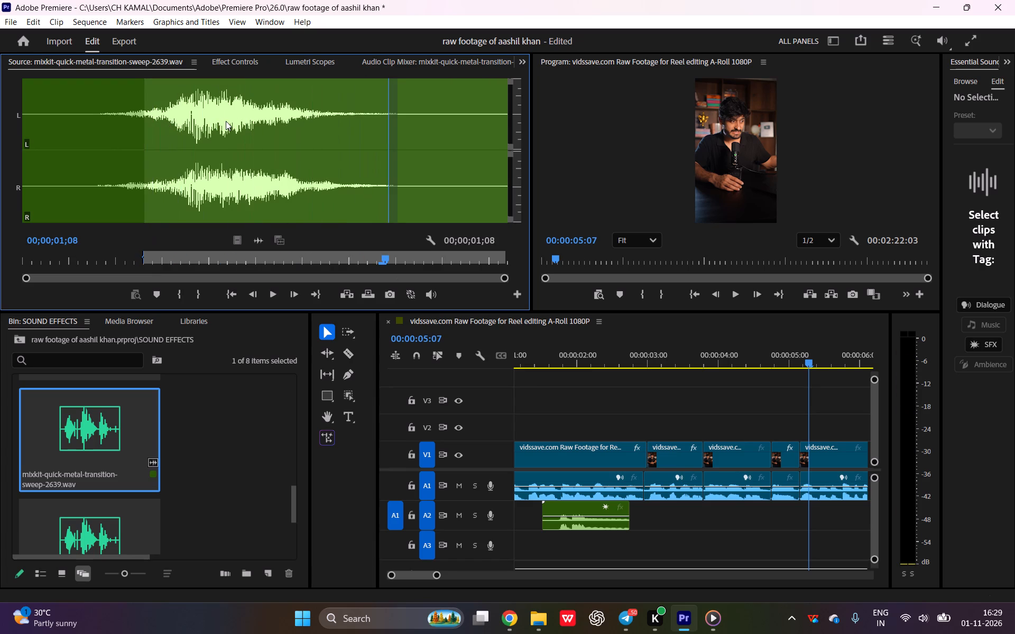
Trim the metal sweep's source range to a duration of 00;00;00;23, with the Out point at 00;00;01;03 and a slightly earlier In point.
key(Left)
key(Left)
key(Left)
key(Left)
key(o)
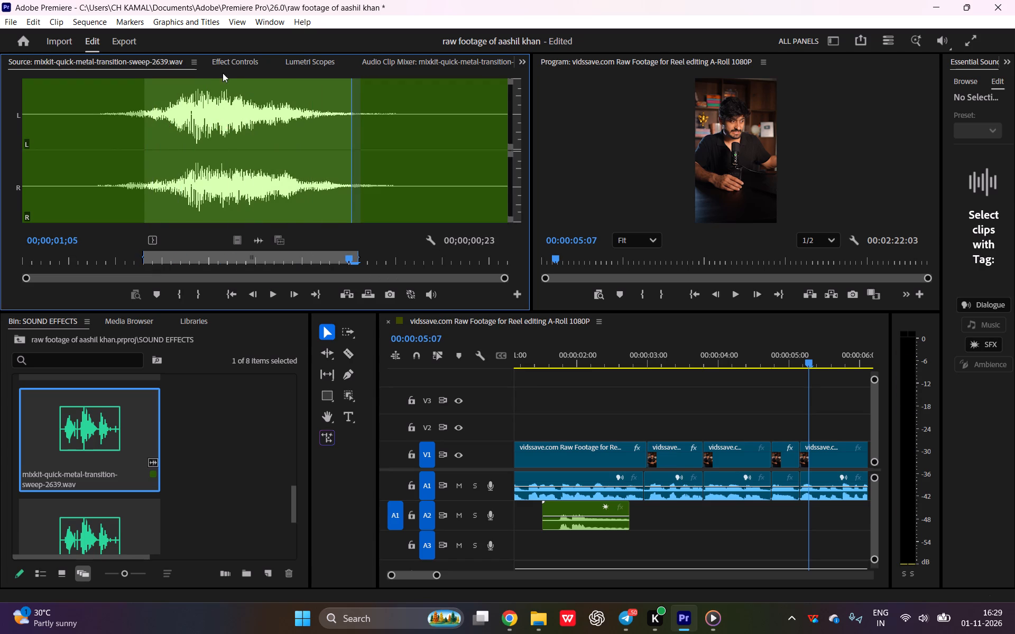
drag(348, 154, 335, 155)
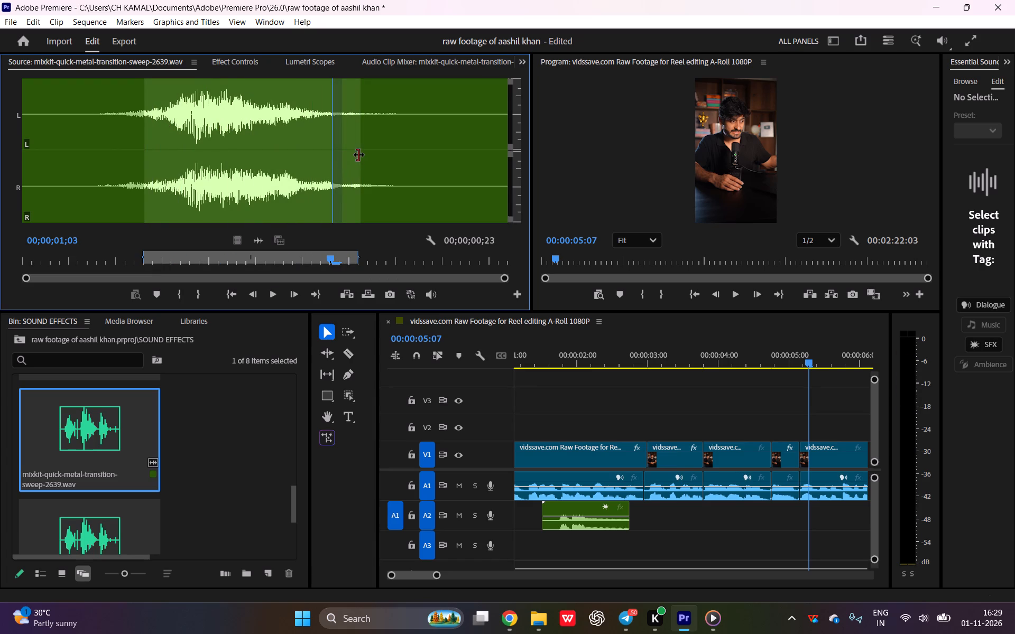
drag(360, 154, 343, 158)
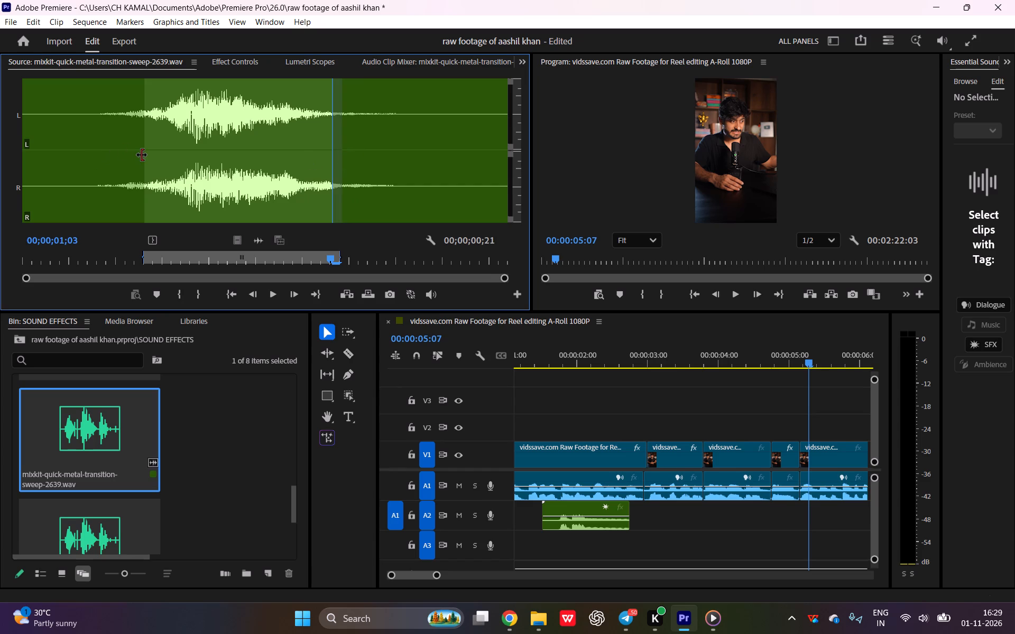
drag(143, 155, 124, 167)
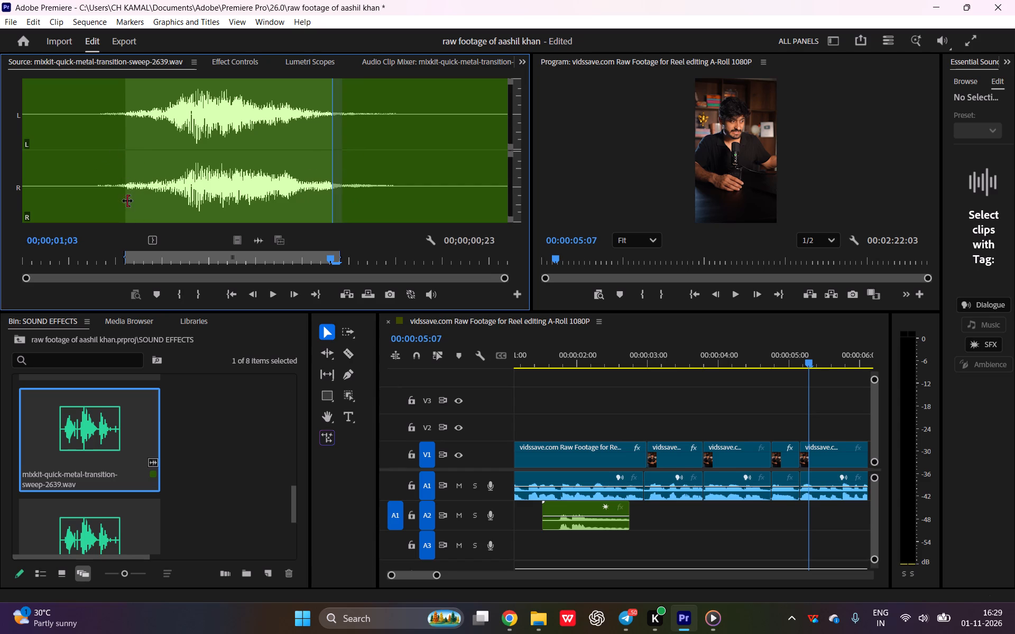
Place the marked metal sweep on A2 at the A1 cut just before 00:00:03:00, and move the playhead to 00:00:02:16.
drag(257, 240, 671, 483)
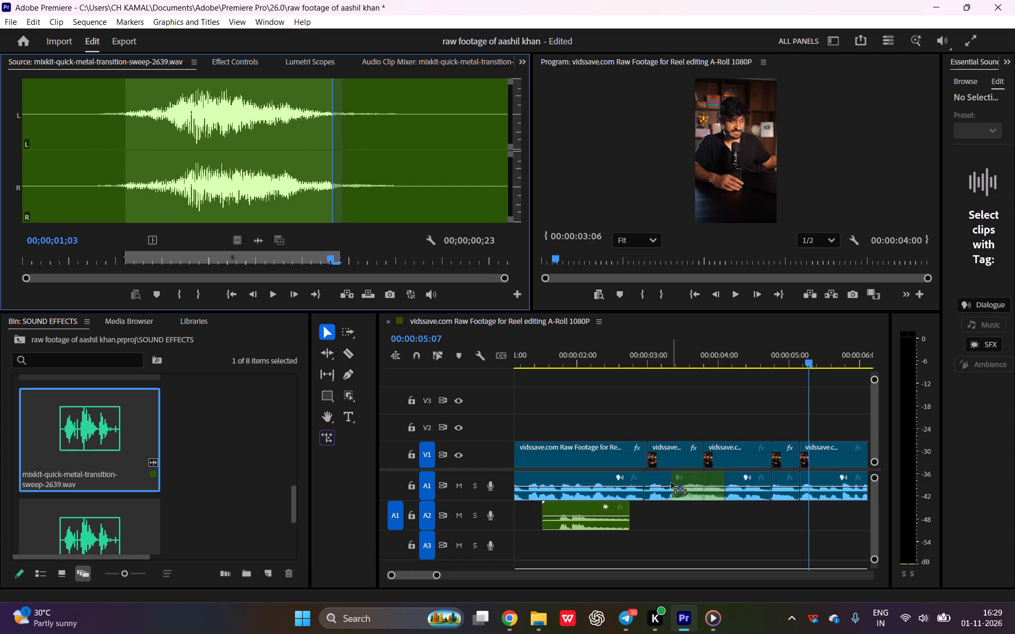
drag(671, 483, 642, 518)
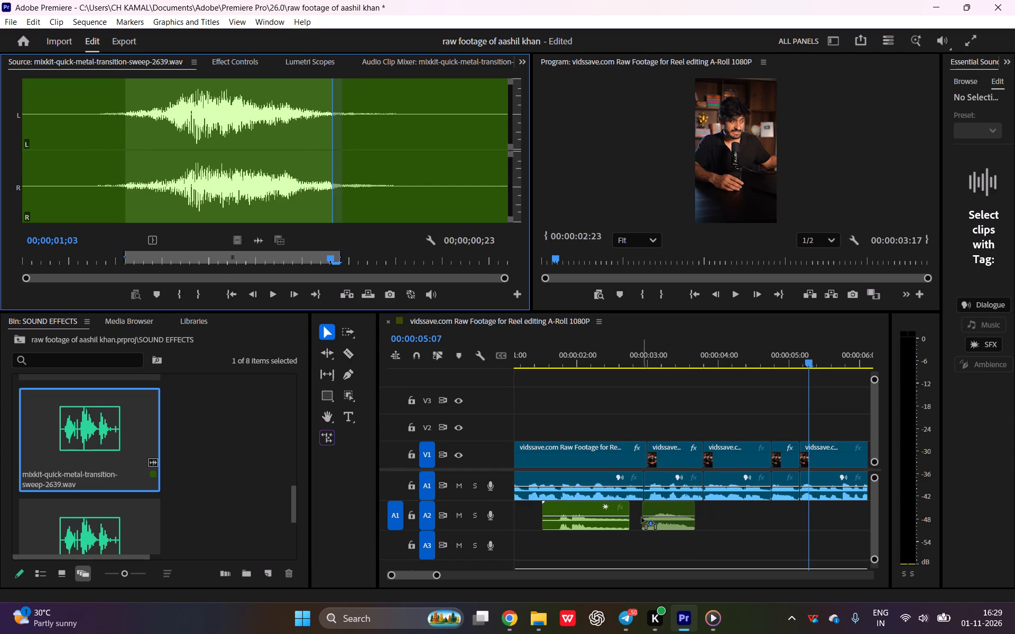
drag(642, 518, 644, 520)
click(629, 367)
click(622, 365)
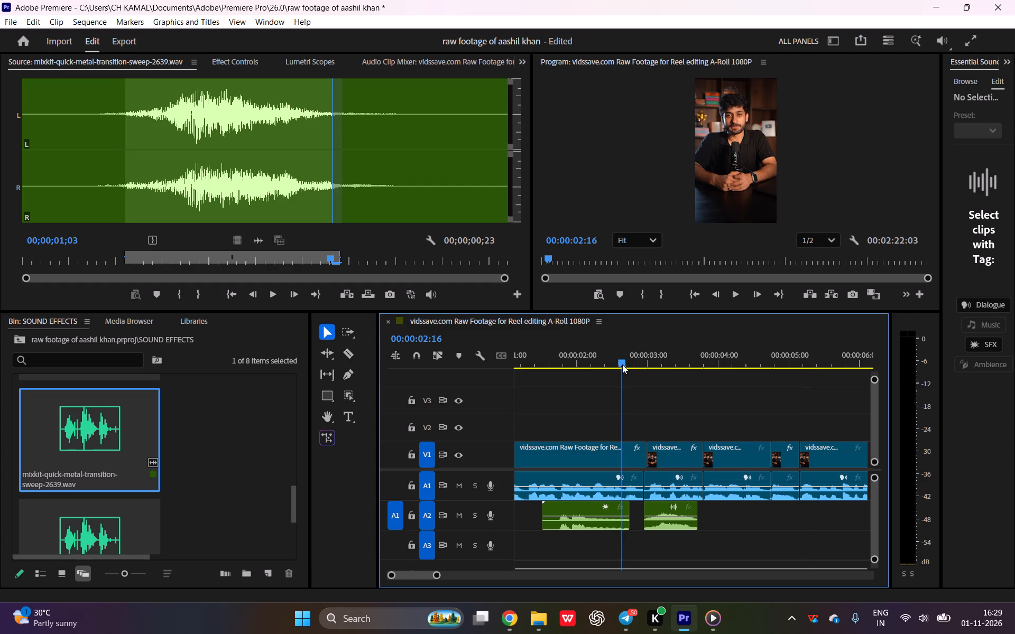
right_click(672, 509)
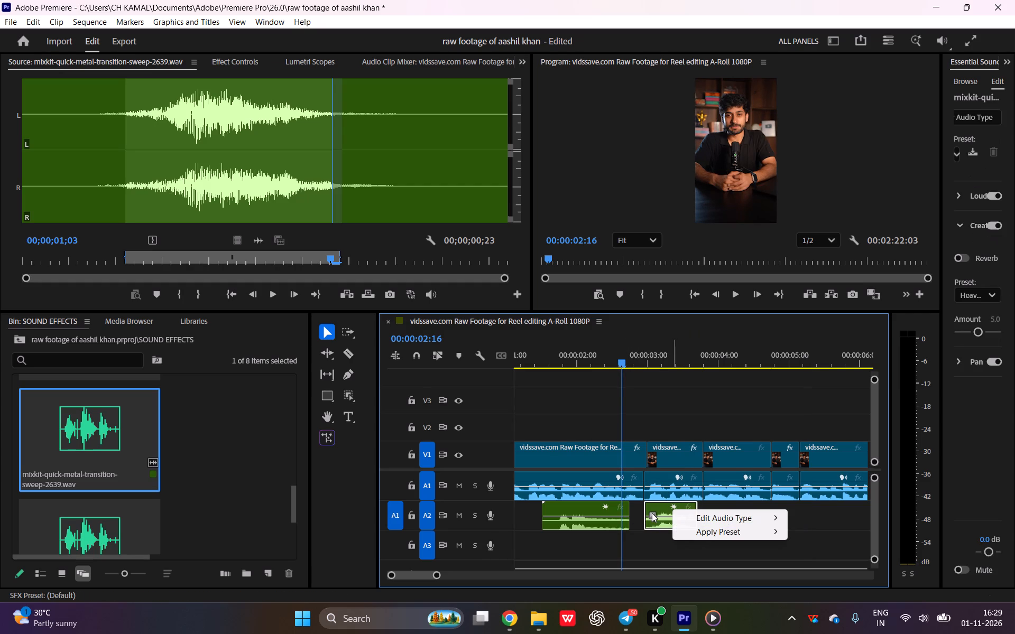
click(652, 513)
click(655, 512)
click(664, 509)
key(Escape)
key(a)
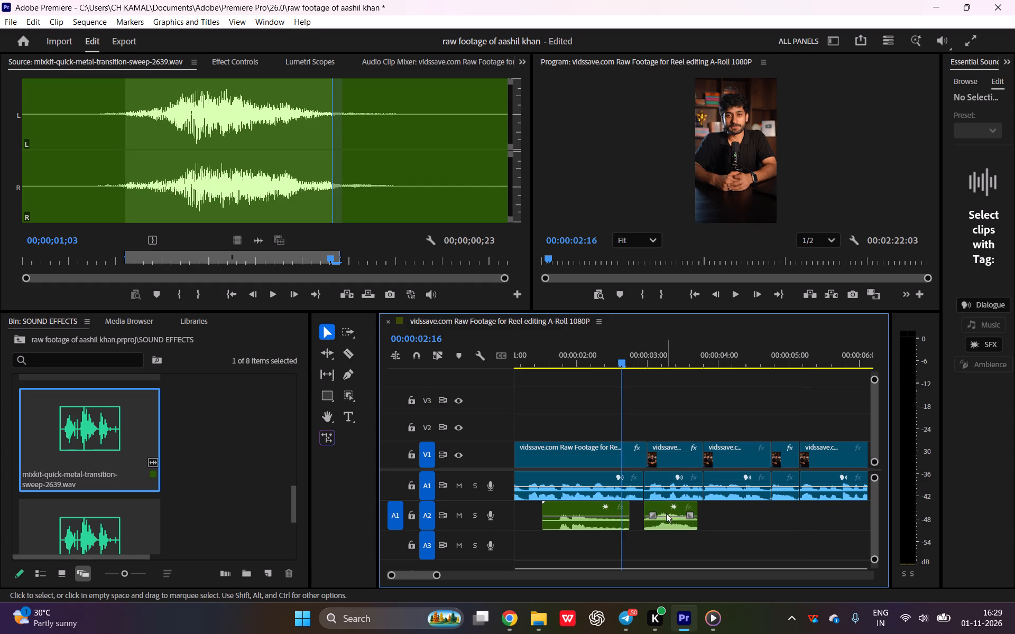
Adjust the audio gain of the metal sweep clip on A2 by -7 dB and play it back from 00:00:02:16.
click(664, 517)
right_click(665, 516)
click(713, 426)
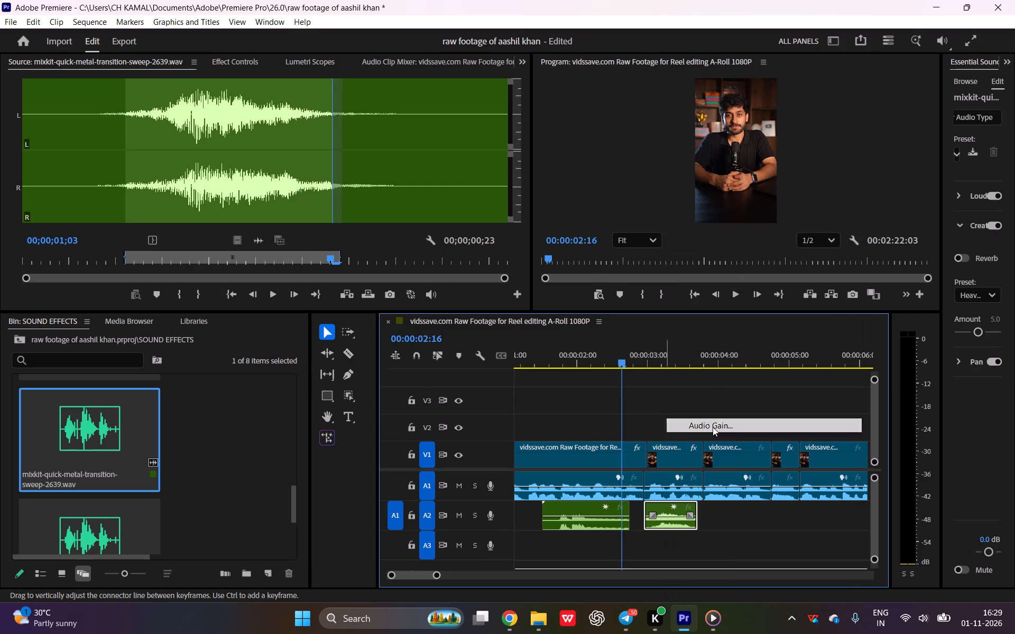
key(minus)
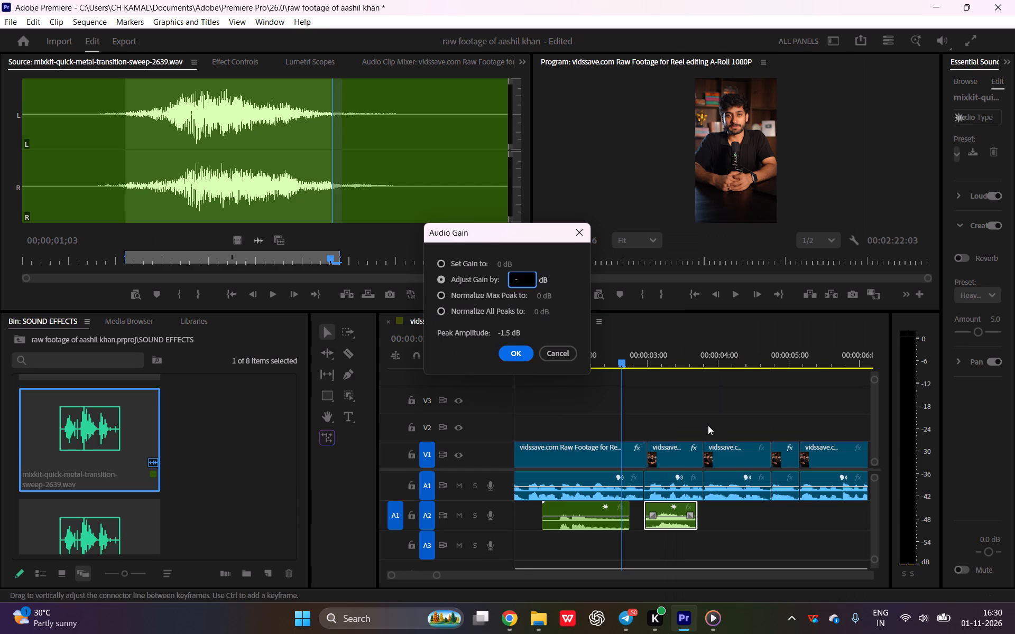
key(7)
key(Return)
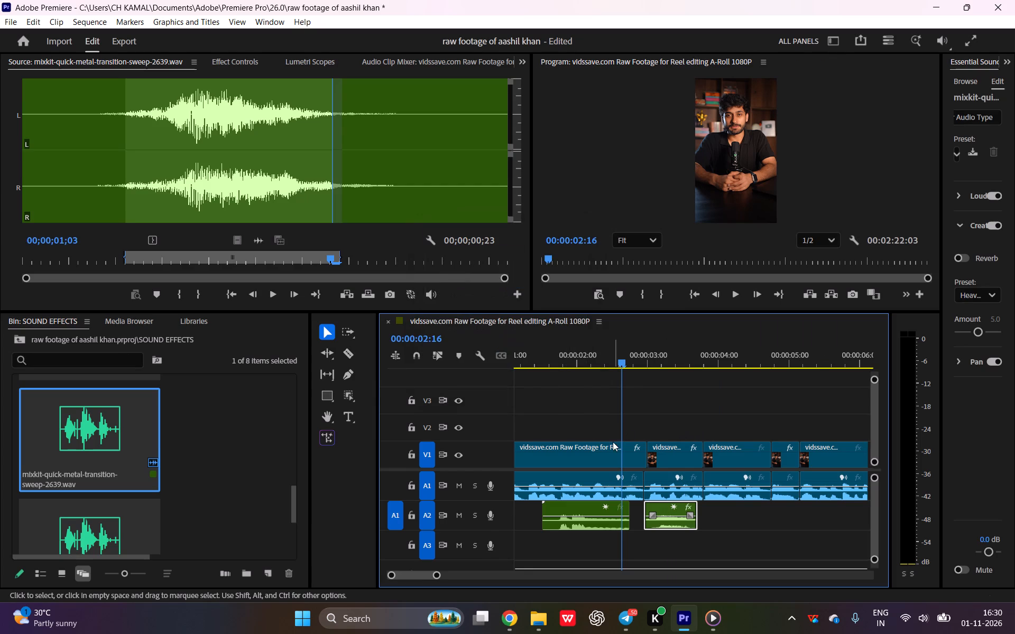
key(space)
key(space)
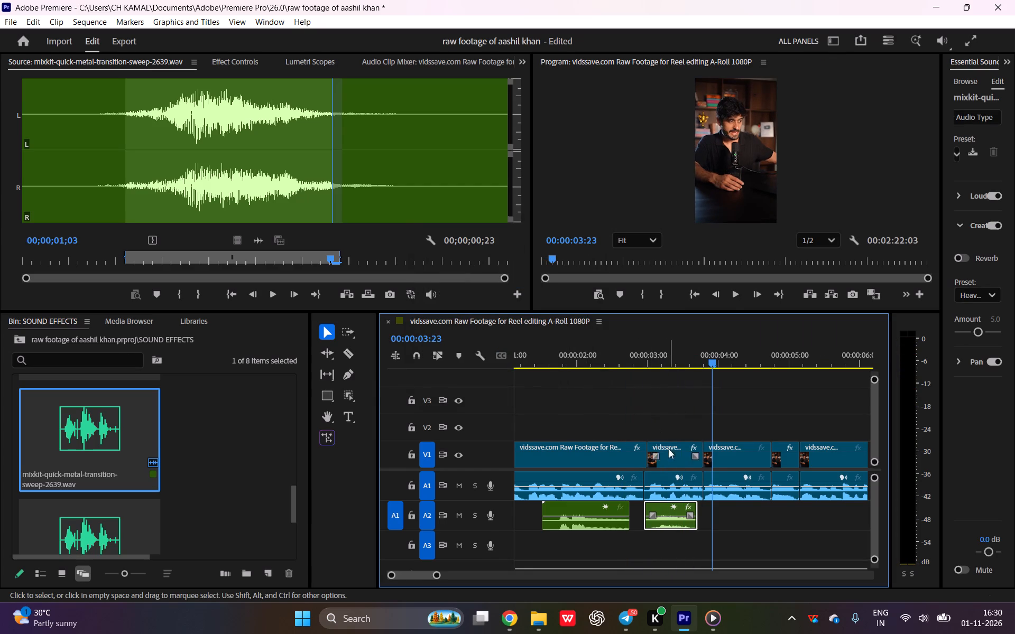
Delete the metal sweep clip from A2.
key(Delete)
Switch to the Chrome window showing the free money sound effects page.
key(alt+Tab)
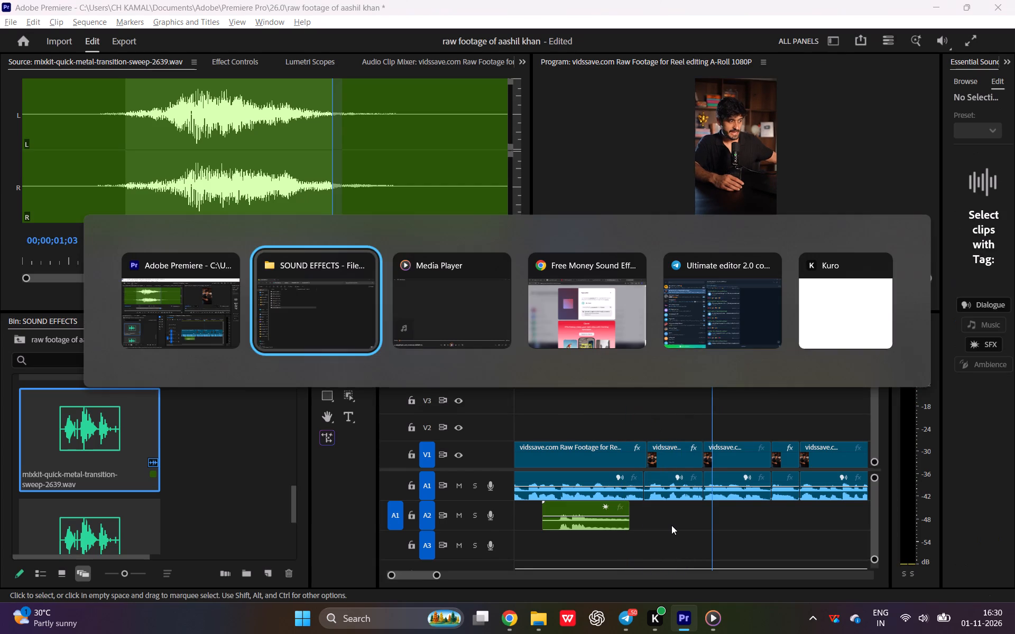
key(alt+Tab)
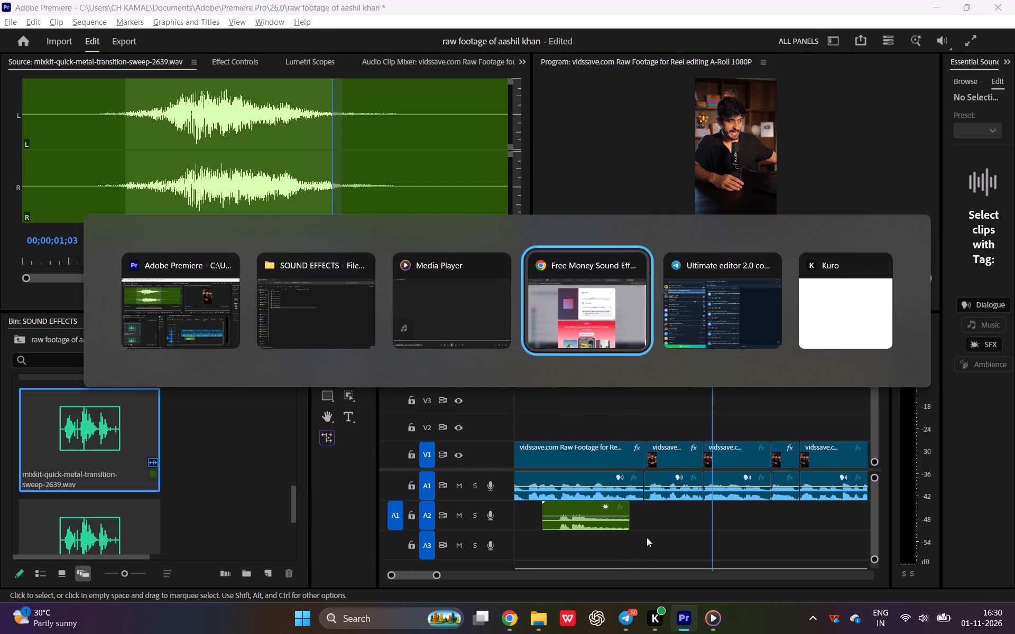